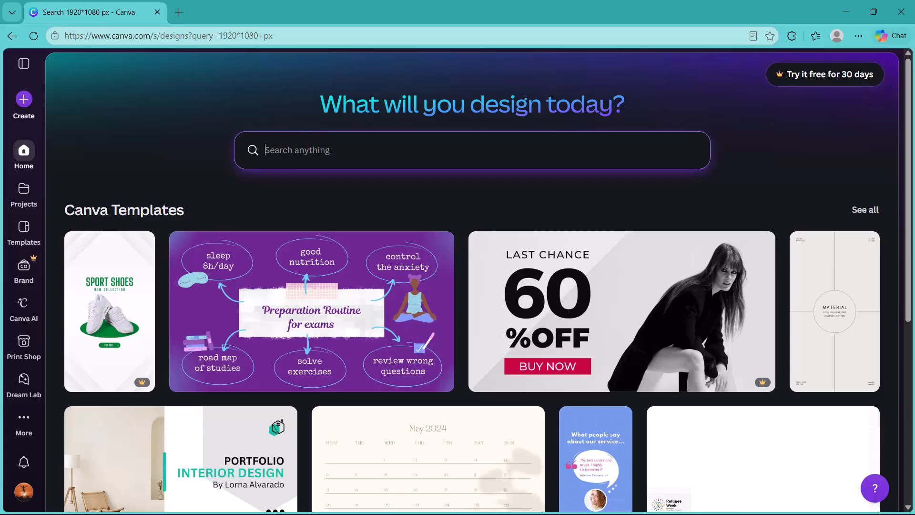
Search the designs for "1920*1080px".
type("1920")
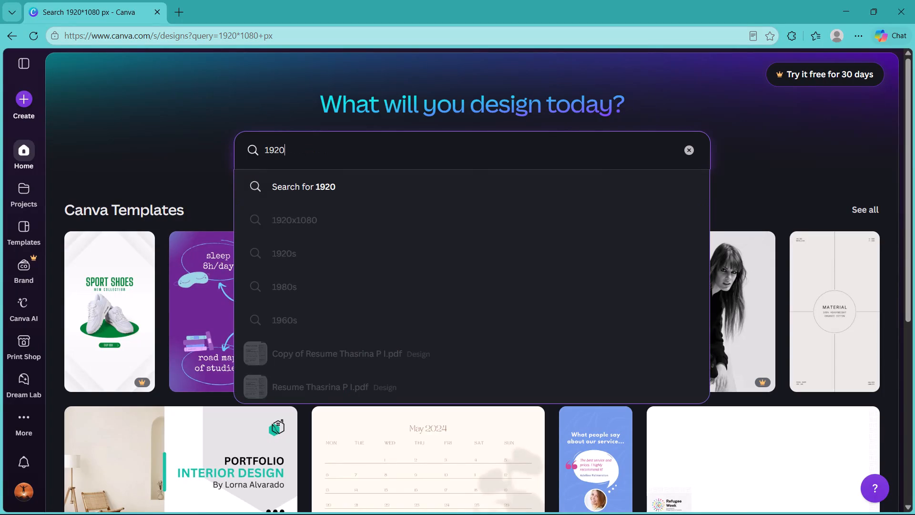
key("shift+asterisk")
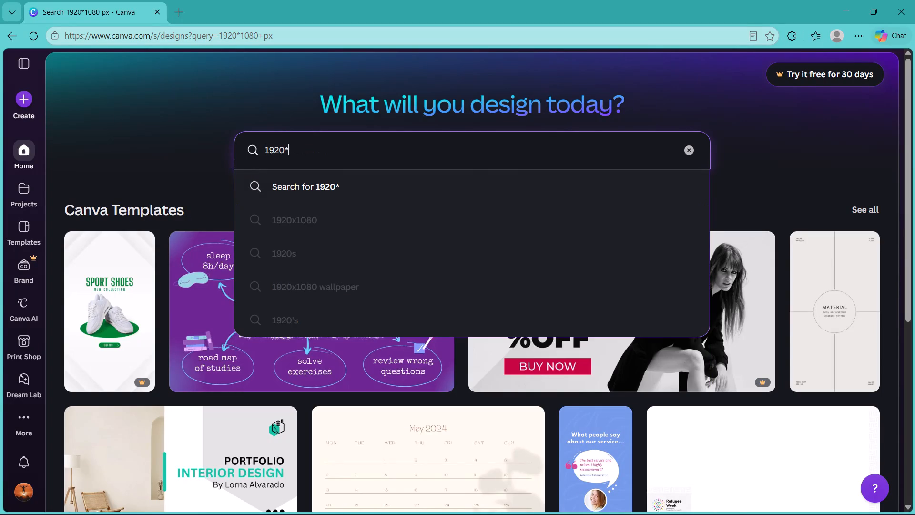
type("1080")
type("px")
key("Return")
key("Return")
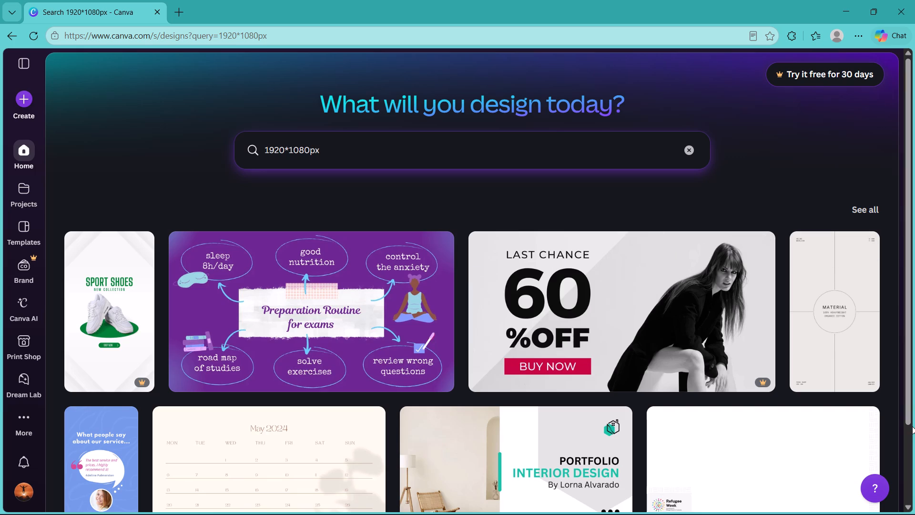
Browse the template search results, expanding the list once to examine more designs.
triple_click(910, 507)
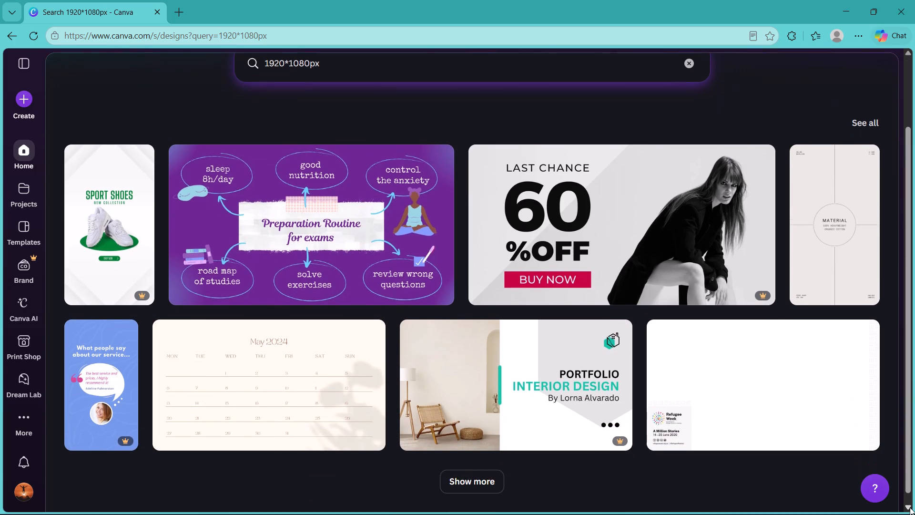
left_click(910, 507)
left_click(910, 507)
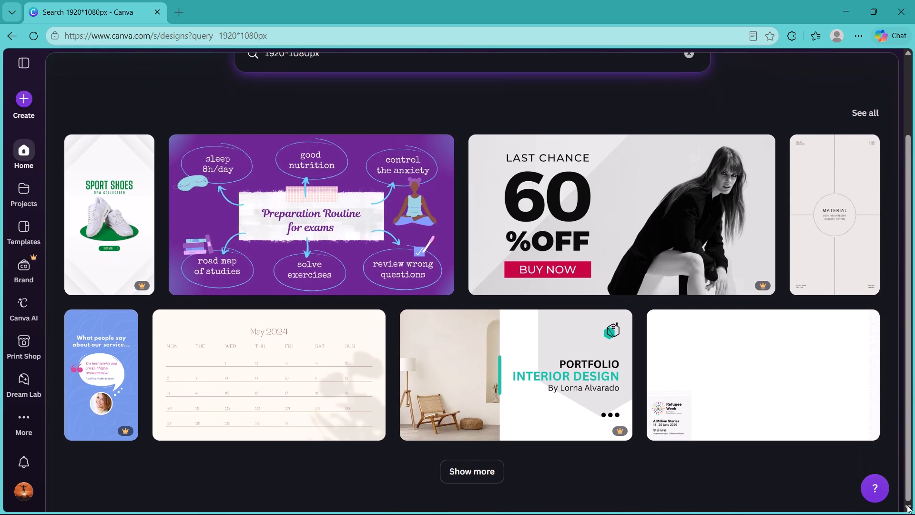
left_click(907, 505)
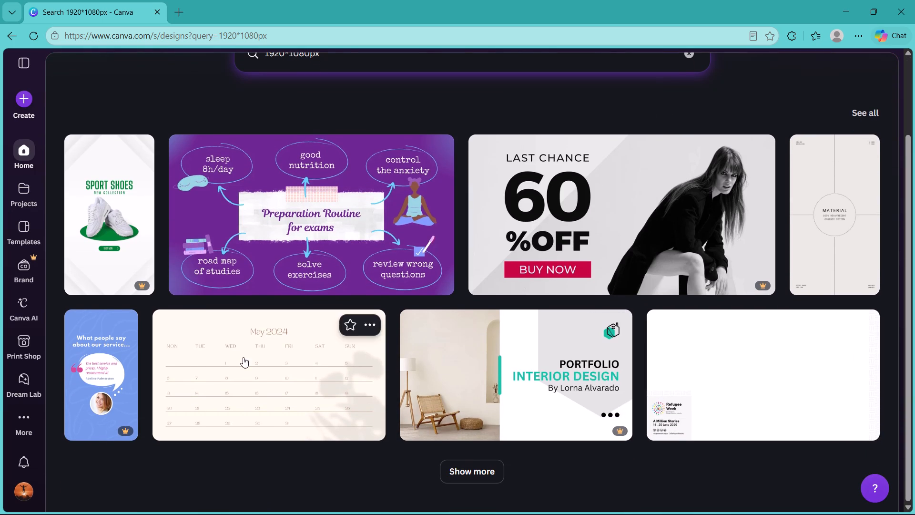
left_click(459, 473)
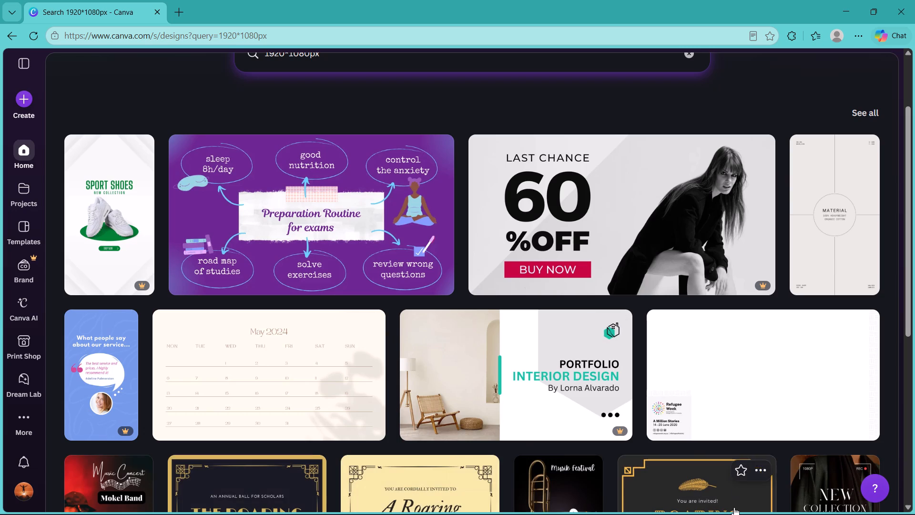
triple_click(909, 505)
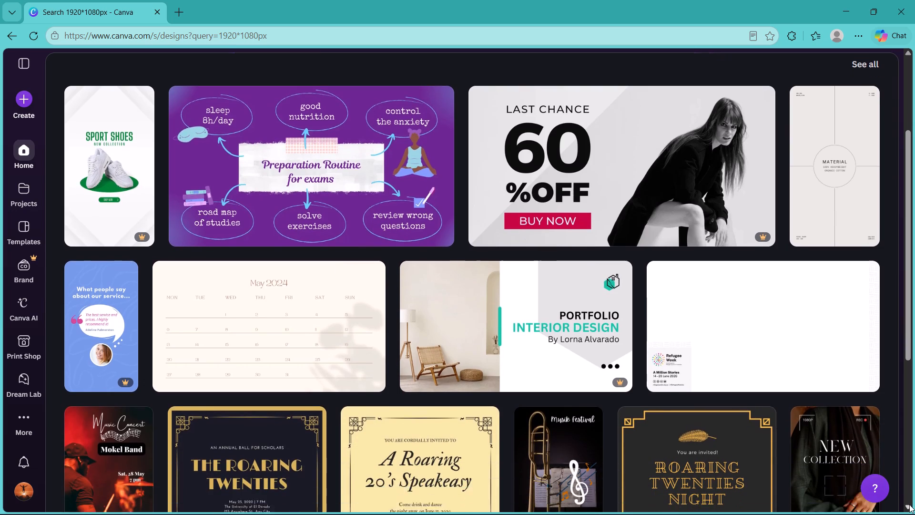
triple_click(909, 505)
left_click(909, 505)
triple_click(909, 505)
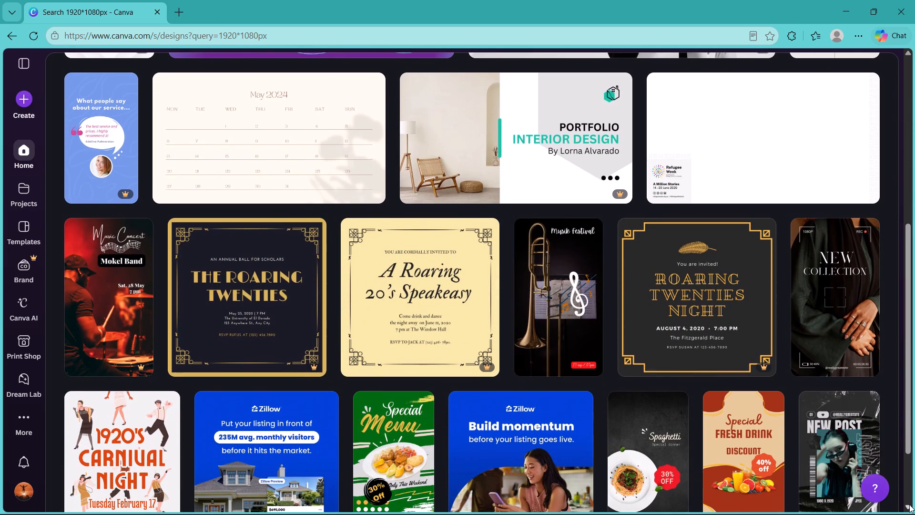
left_click(909, 505)
left_click(909, 505)
triple_click(909, 505)
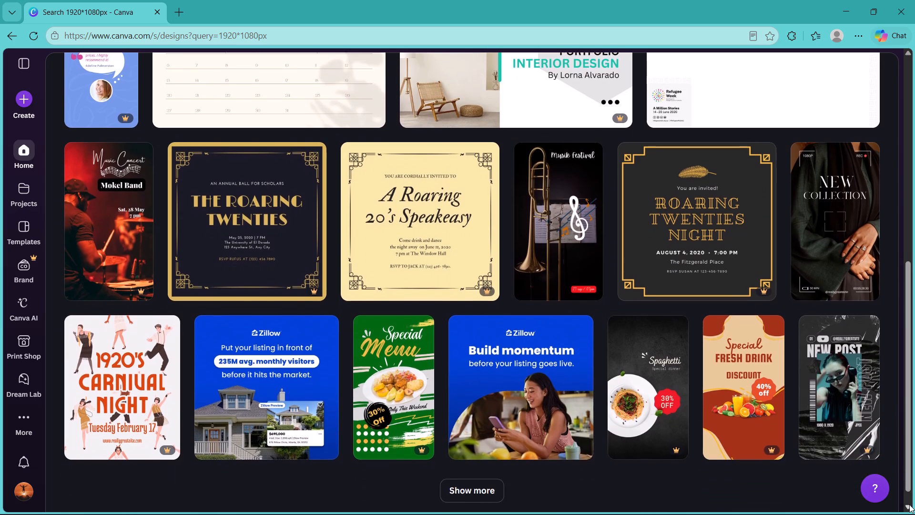
left_click(909, 505)
left_click(909, 505)
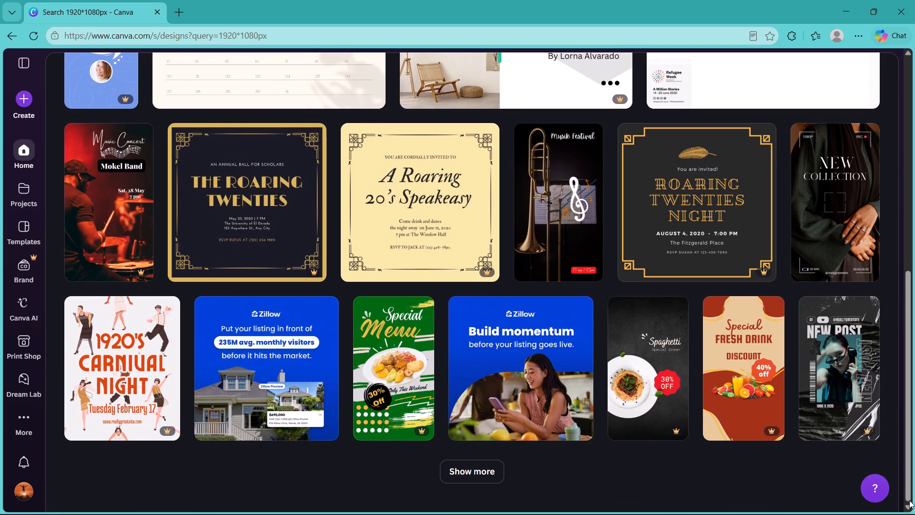
left_click(910, 507)
double_click(906, 53)
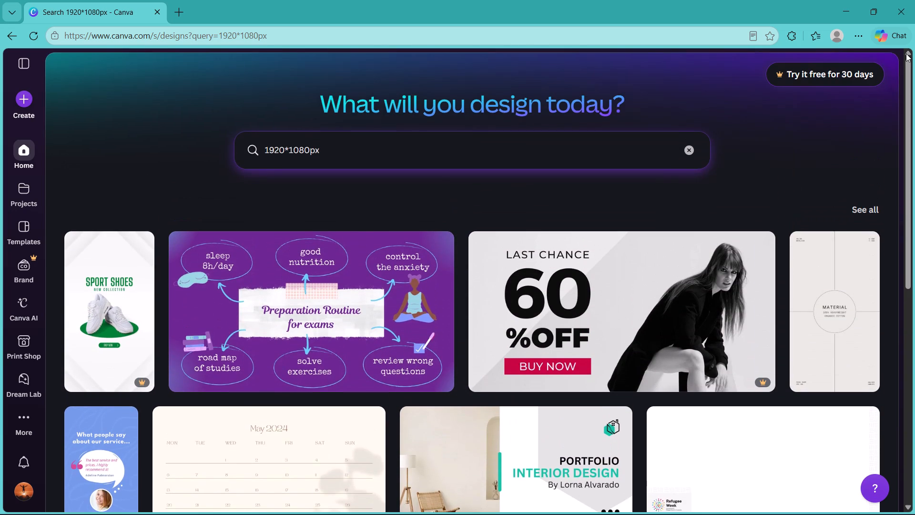
Show all matching templates and filter them by the Poster category.
left_click(863, 208)
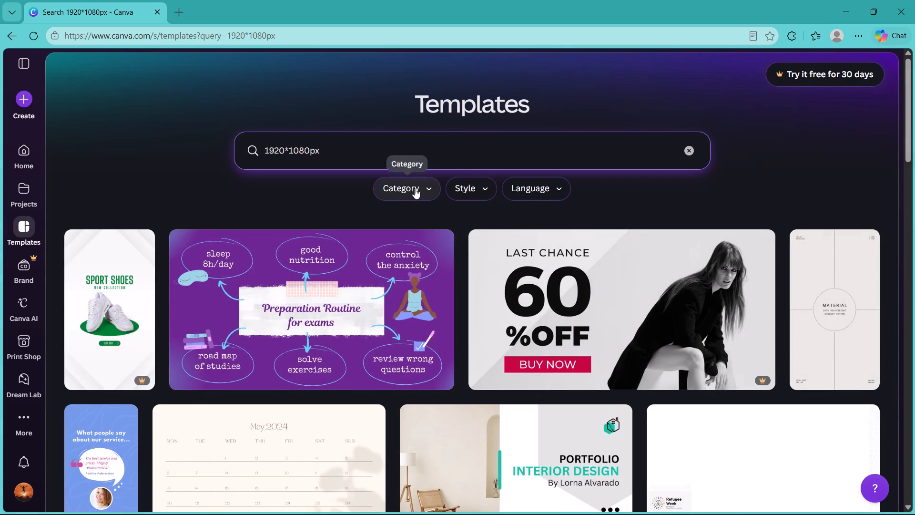
left_click(426, 192)
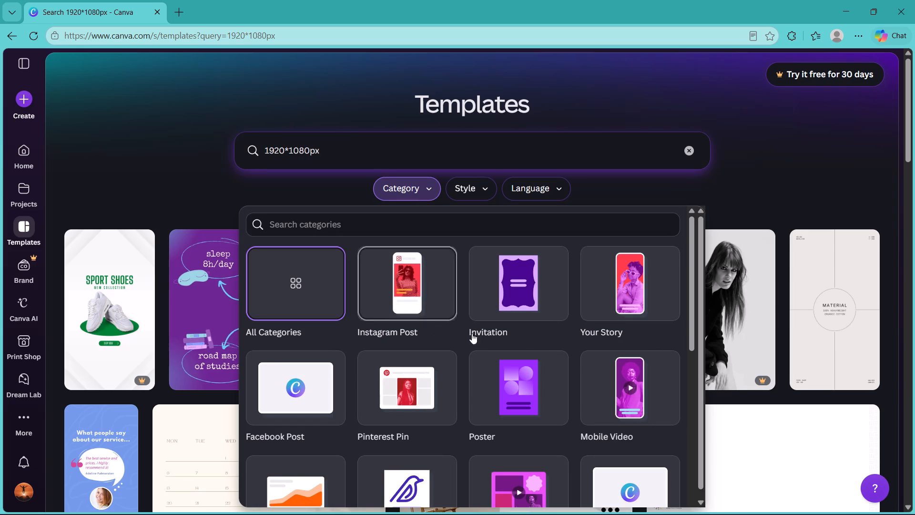
left_click(500, 388)
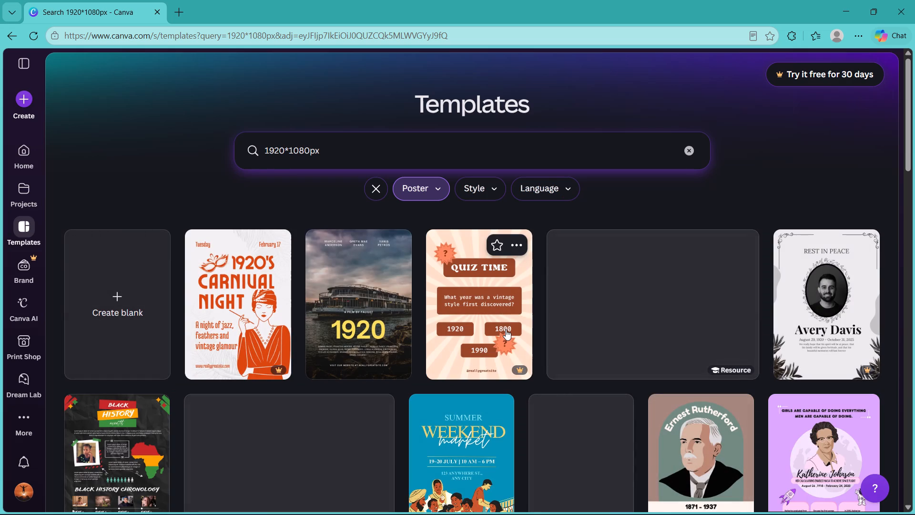
Create a blank poster design from the Poster template results.
left_click(112, 290)
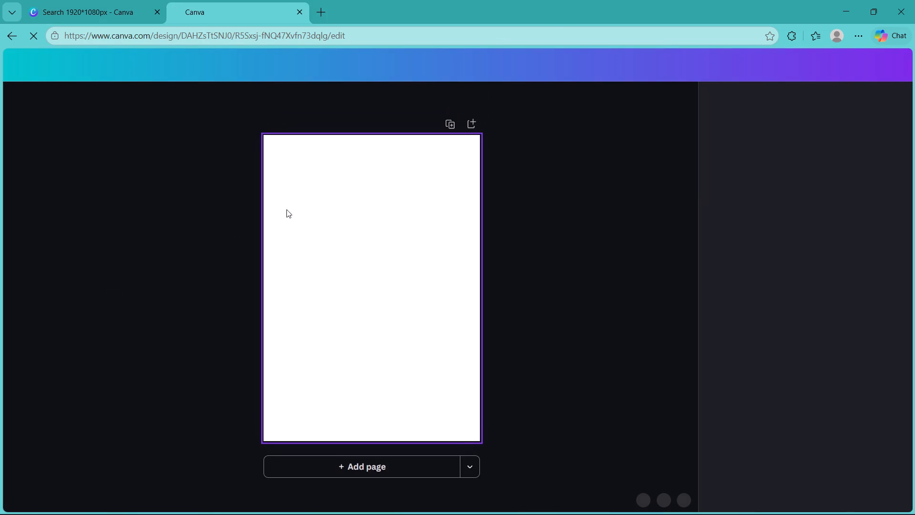
left_click(310, 236)
right_click(310, 236)
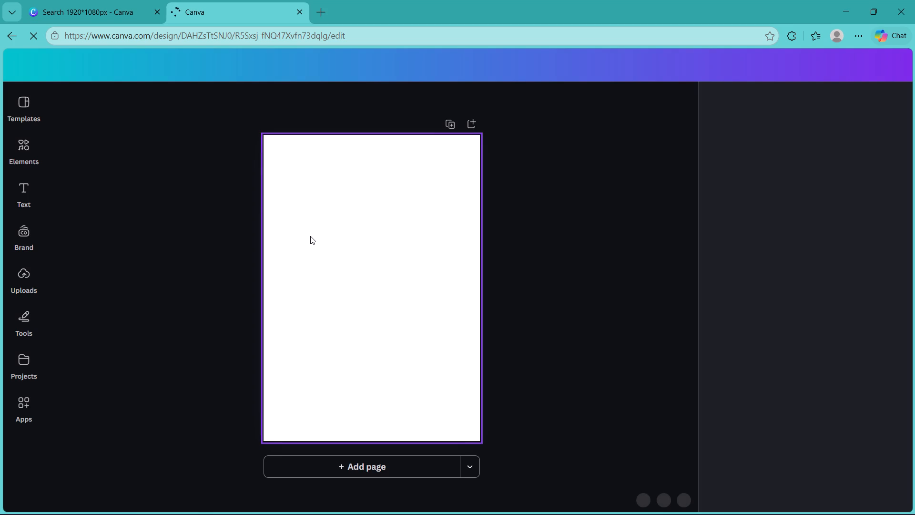
left_click(287, 196)
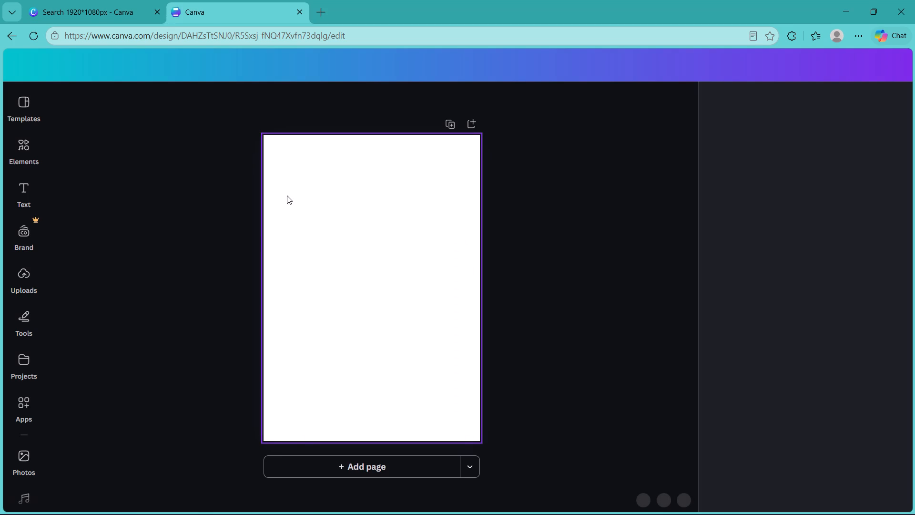
left_click(189, 184)
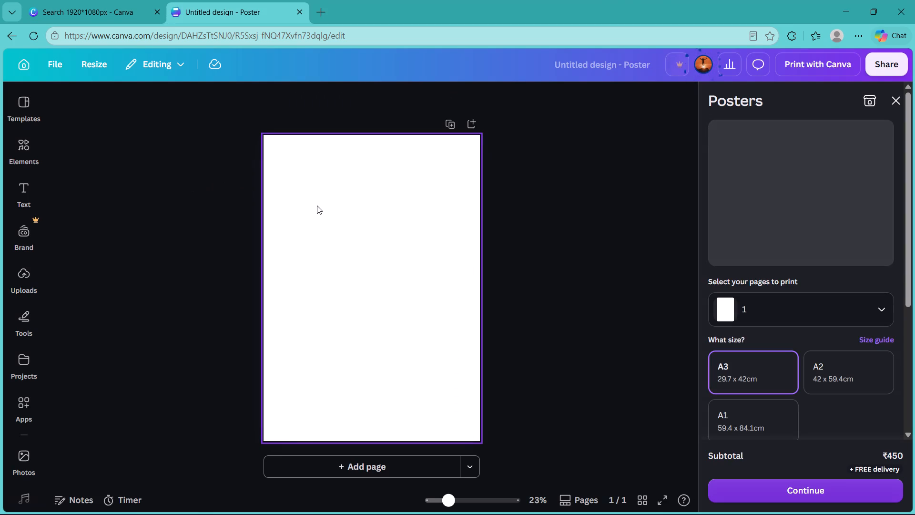
Set the poster page's background to solid black from the default colors.
left_click(318, 206)
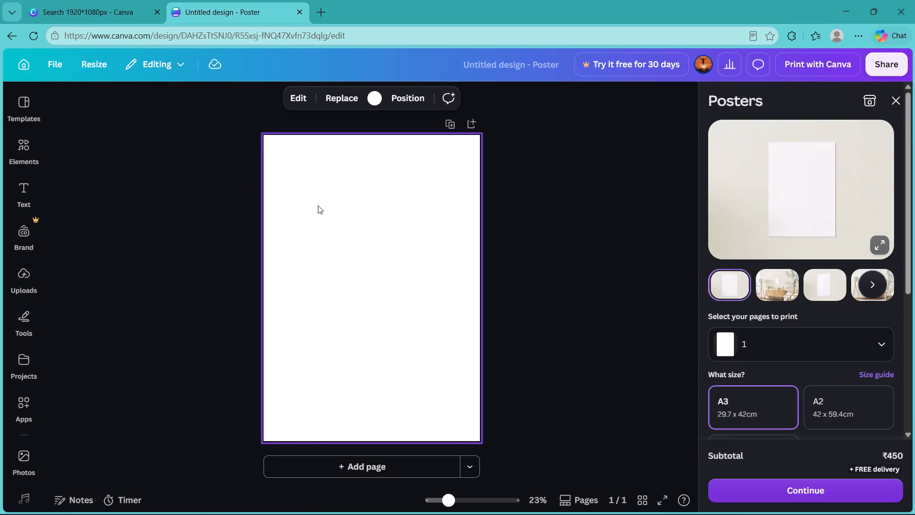
left_click(373, 96)
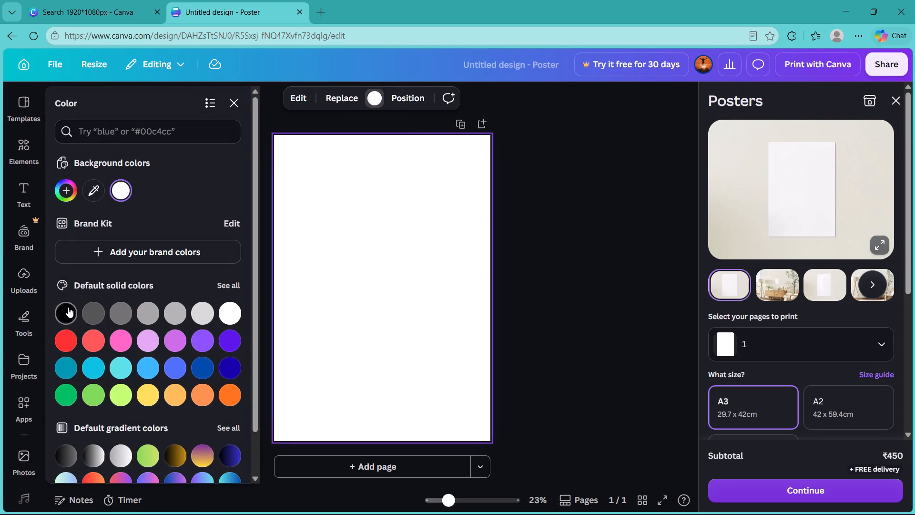
left_click(67, 307)
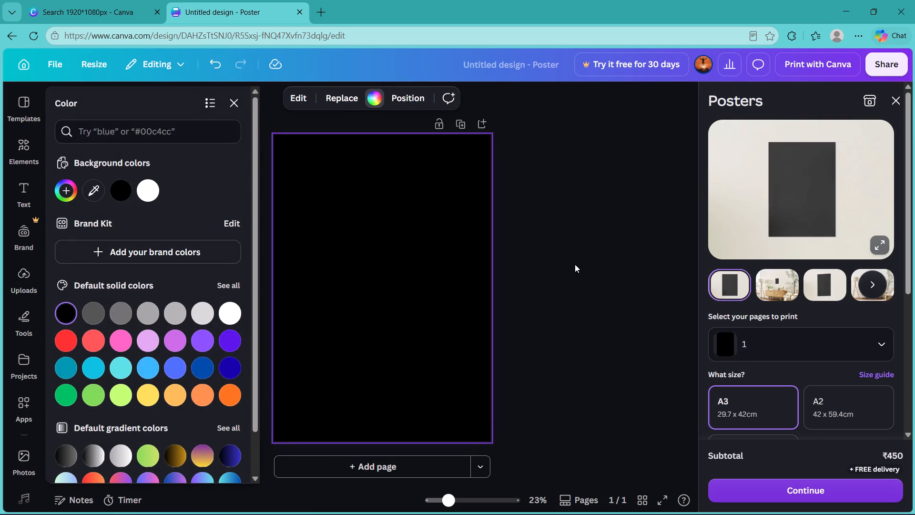
left_click(575, 264)
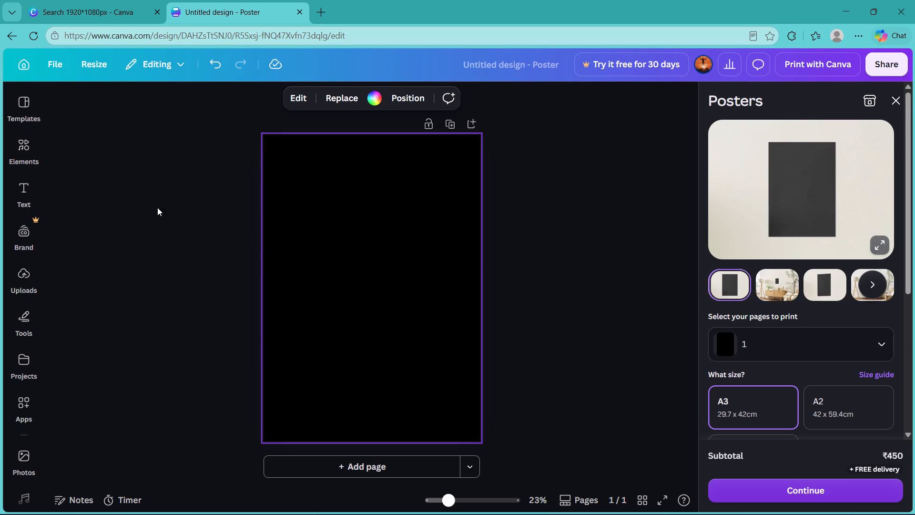
Search the elements library for "rectangular mechanical watch photograph" and show all photo results.
left_click(17, 146)
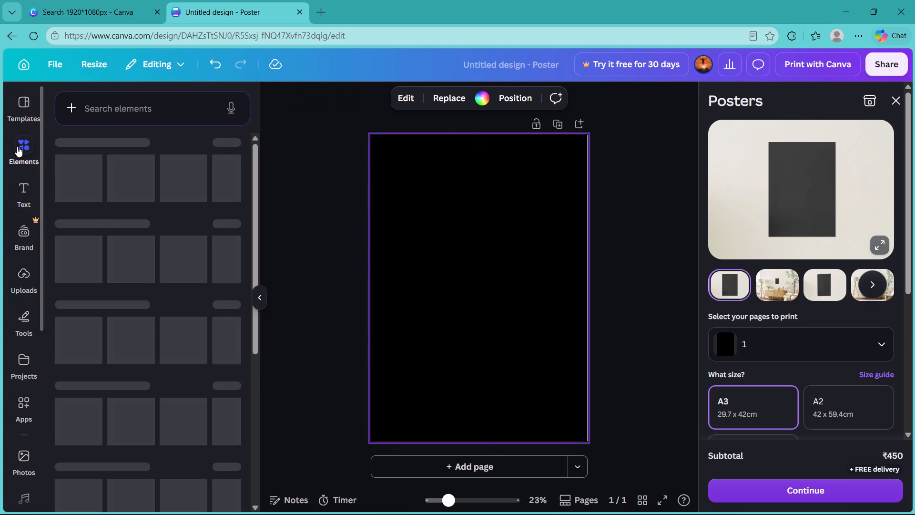
left_click(124, 114)
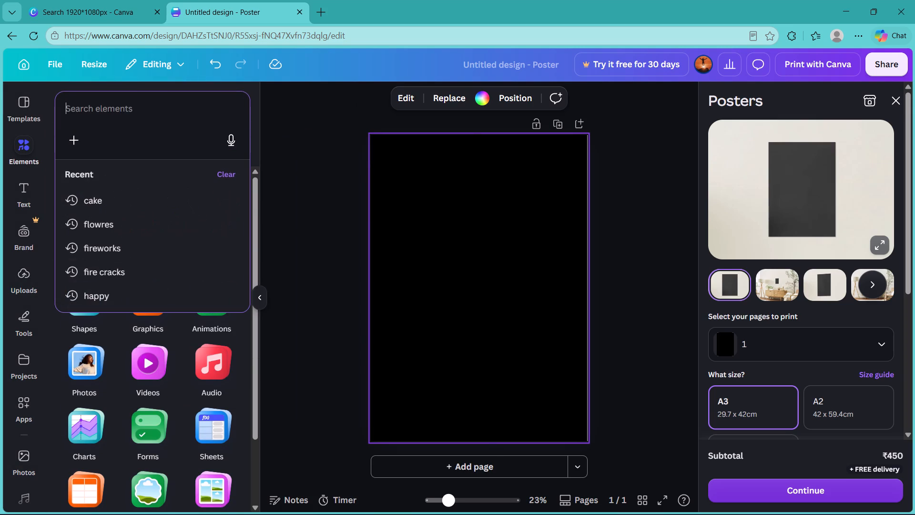
type("re")
type("ct")
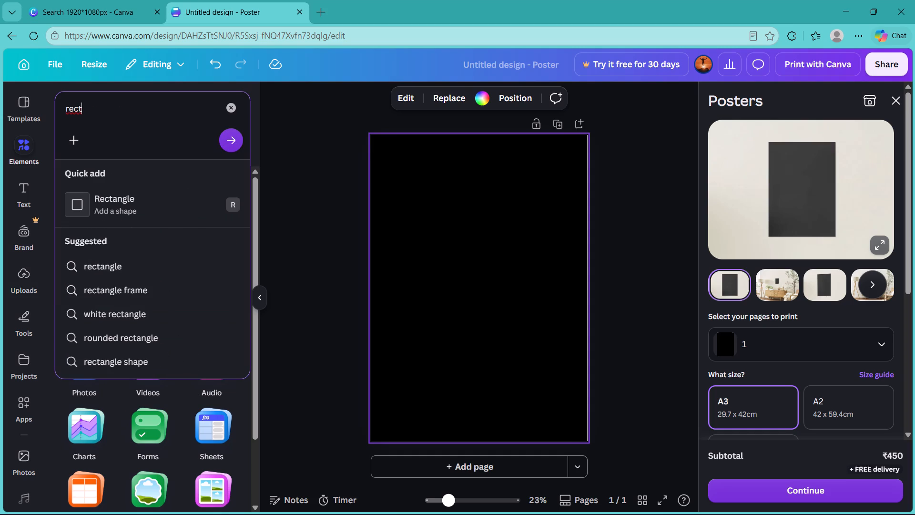
type("an")
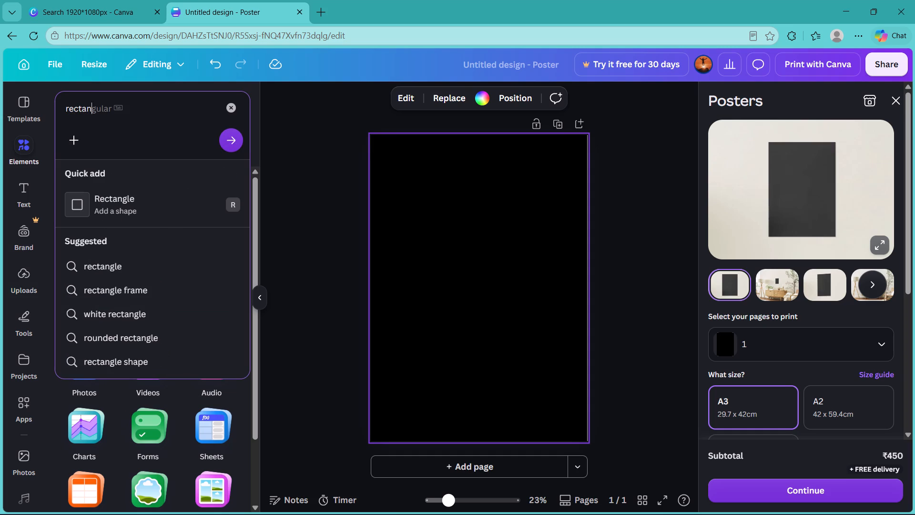
key("g")
type("ular")
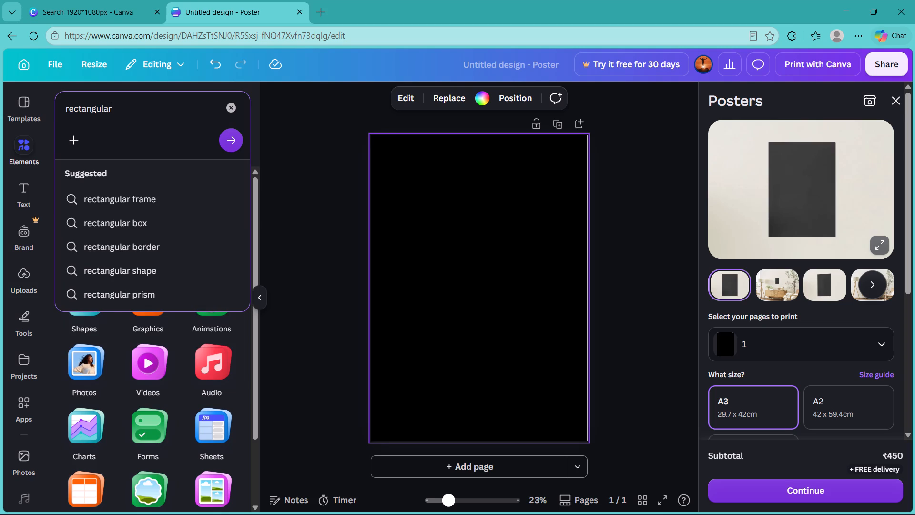
key("space")
type("me")
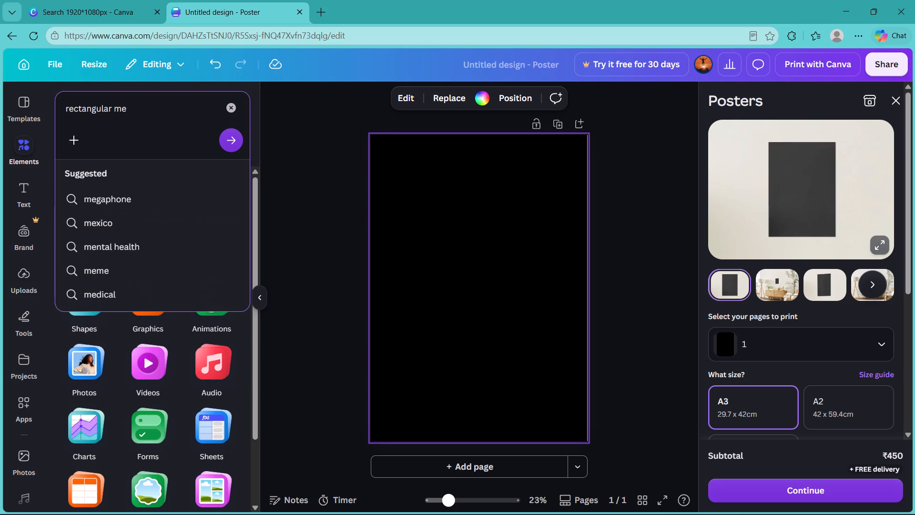
type("ch")
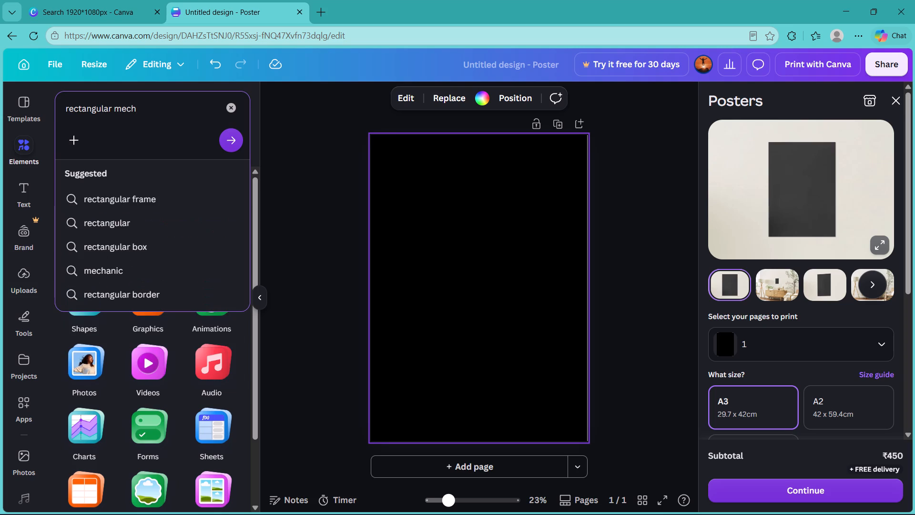
type("anical")
key("space")
type("watc")
type("hh")
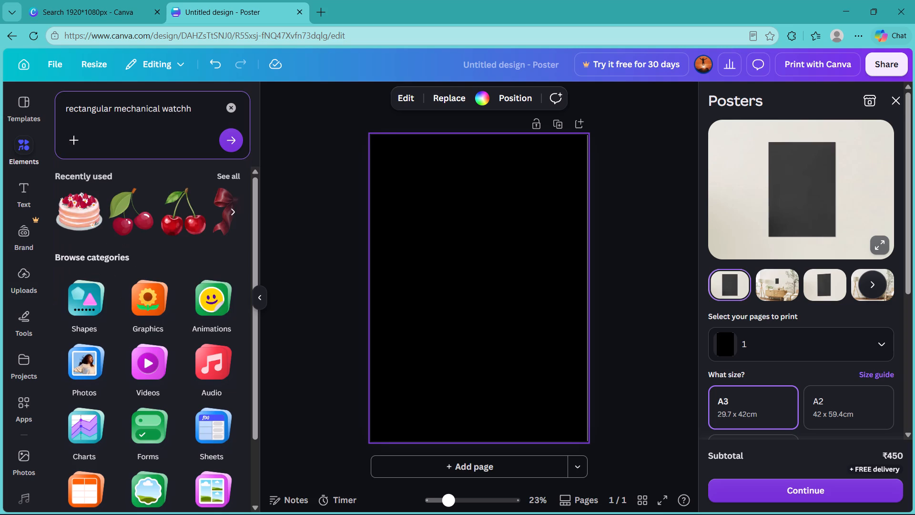
key("BackSpace")
key("space")
type("photo")
type("grap")
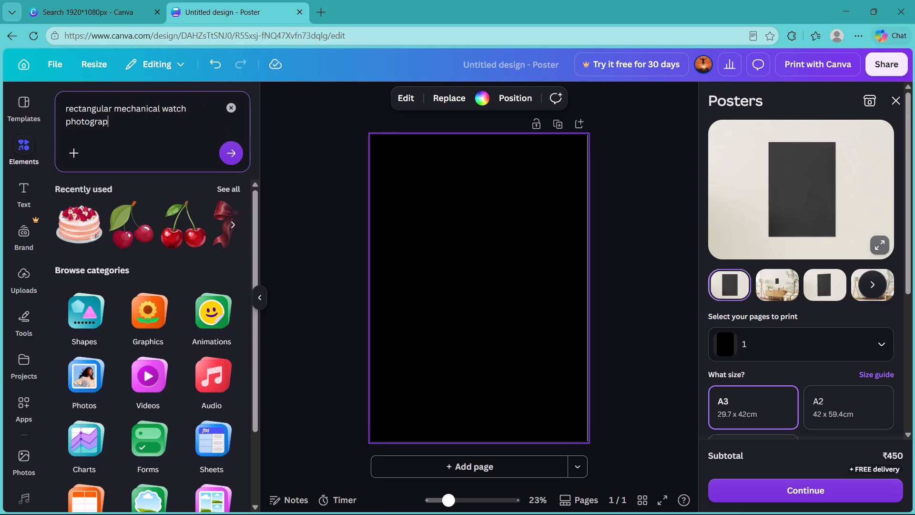
key("h")
left_click(235, 152)
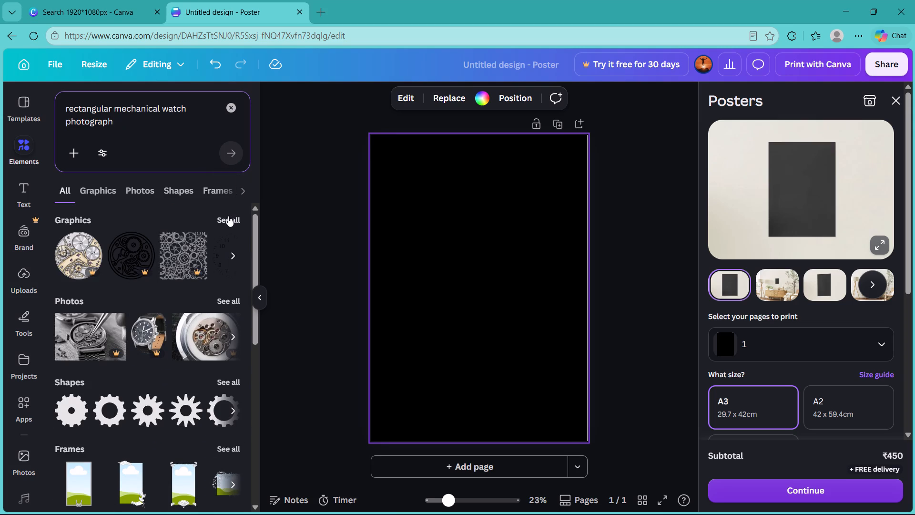
left_click(224, 300)
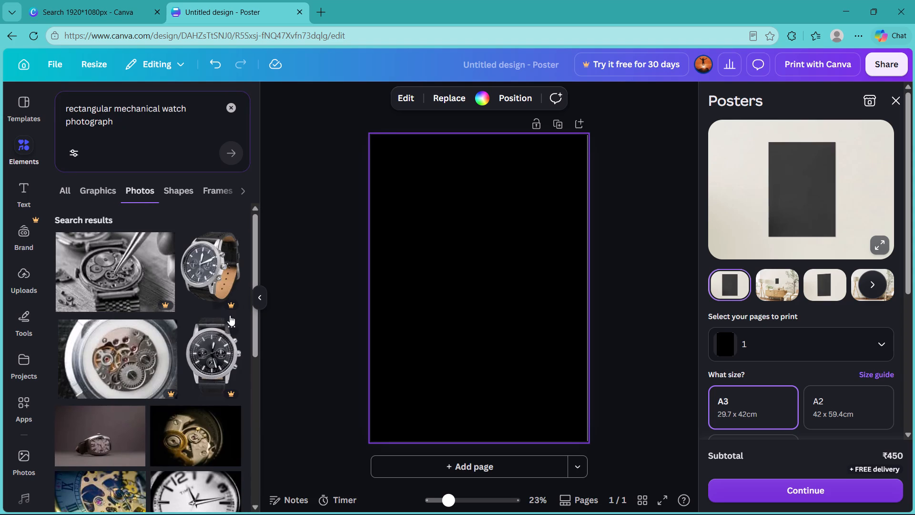
Browse the photo results to look for a suitable rectangular mechanical watch image for the poster.
triple_click(254, 503)
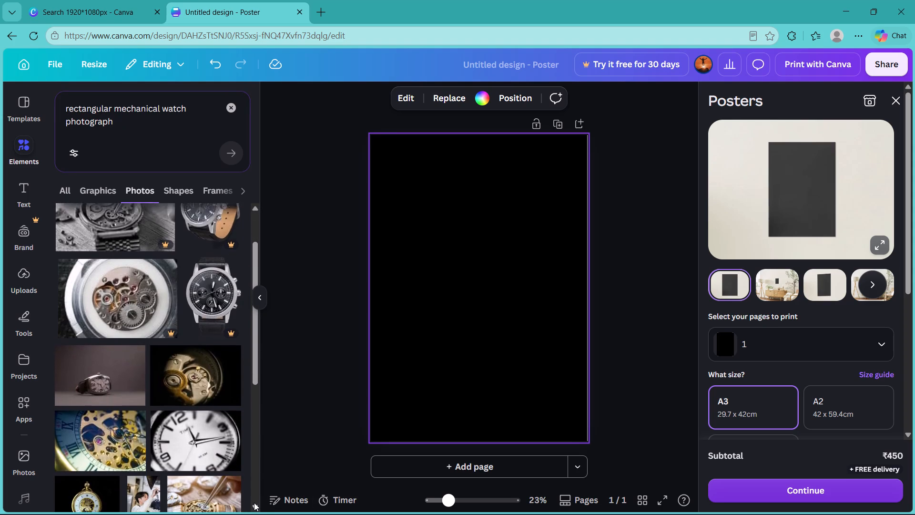
left_click(254, 503)
double_click(254, 503)
double_click(254, 503)
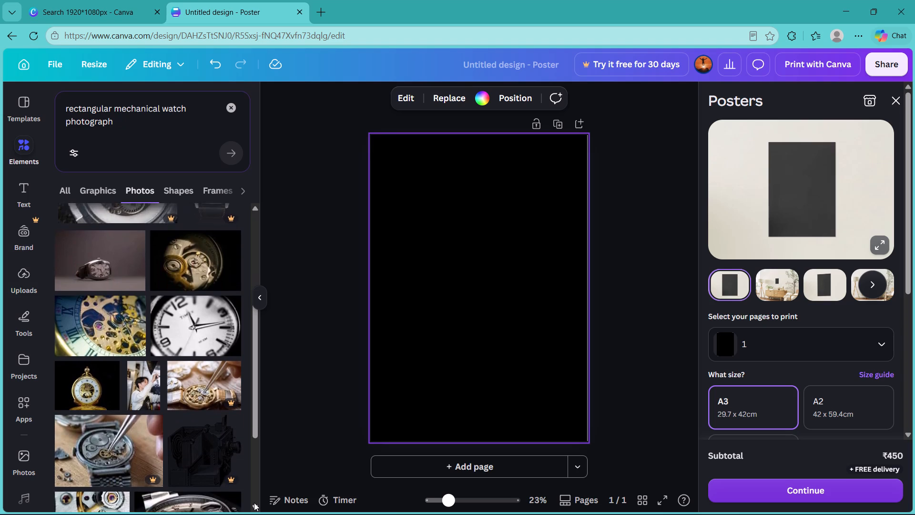
double_click(254, 503)
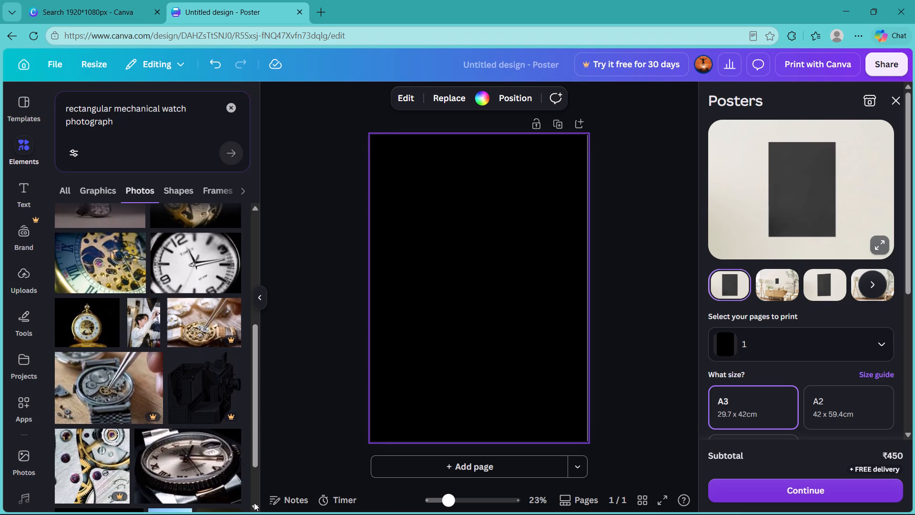
triple_click(254, 503)
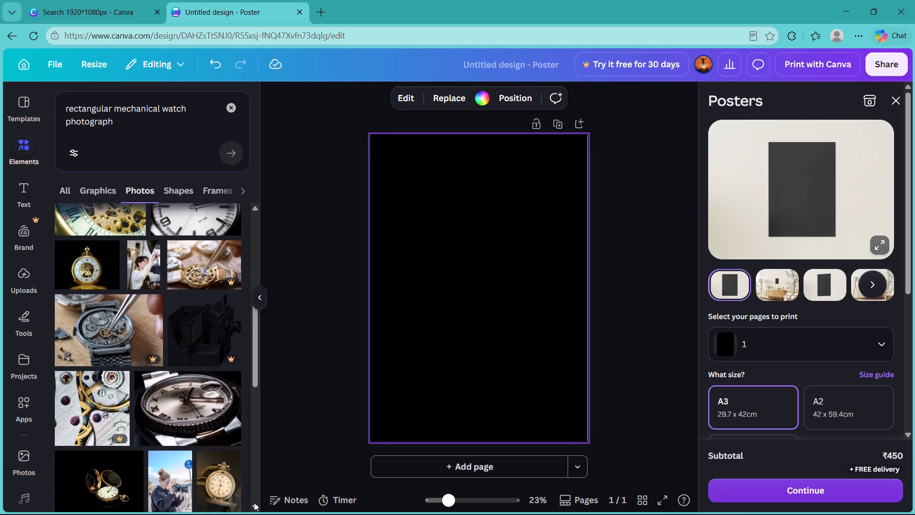
triple_click(254, 503)
left_click(254, 503)
left_click(254, 503)
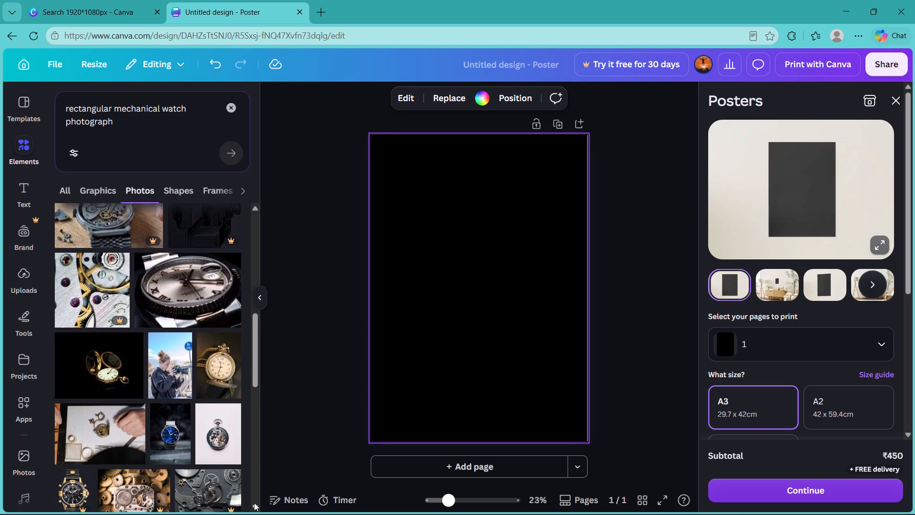
double_click(254, 503)
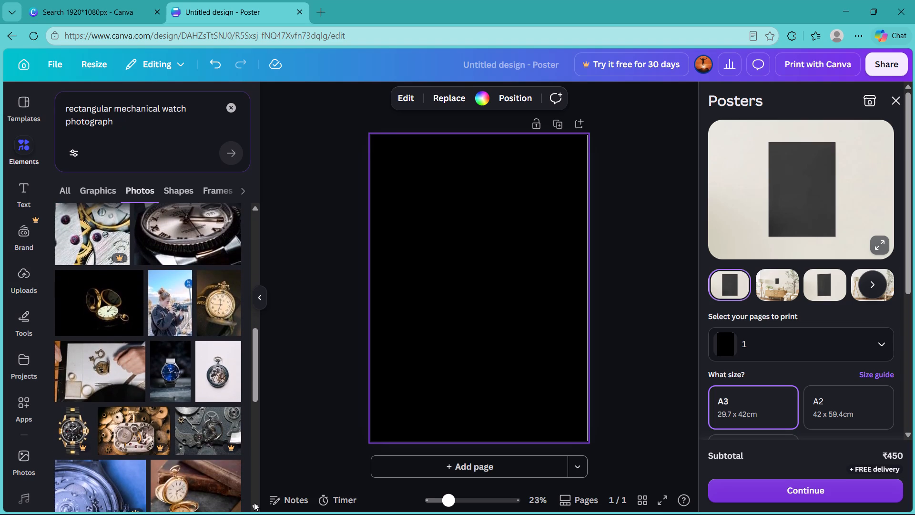
triple_click(254, 503)
triple_click(254, 503)
triple_click(254, 503)
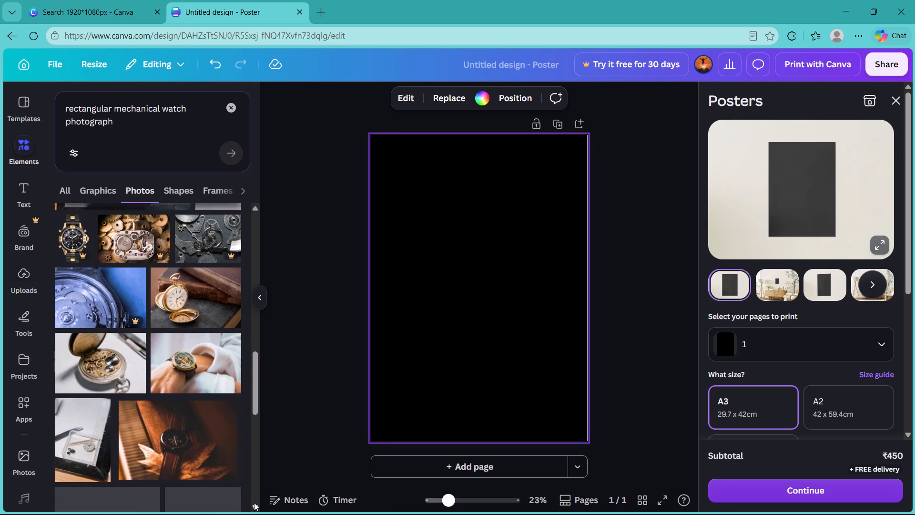
triple_click(254, 503)
left_click(254, 503)
double_click(254, 503)
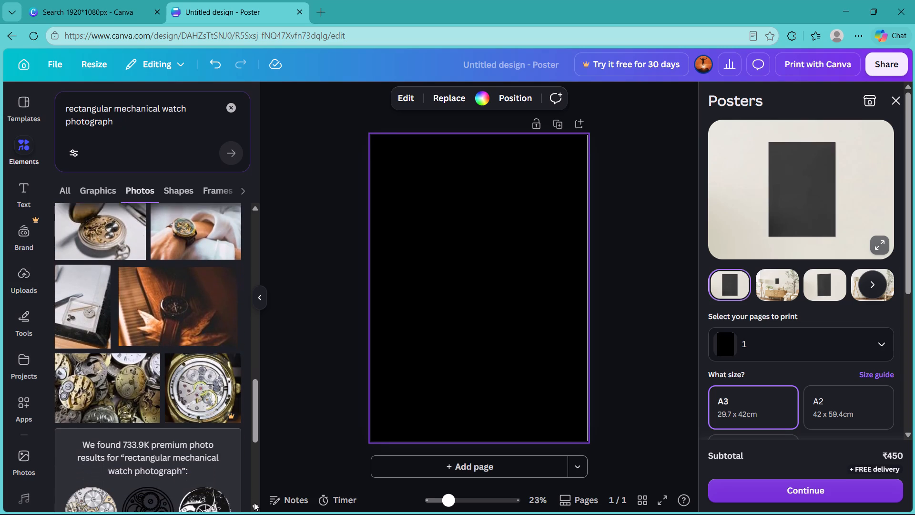
triple_click(254, 503)
triple_click(254, 503)
triple_click(254, 503)
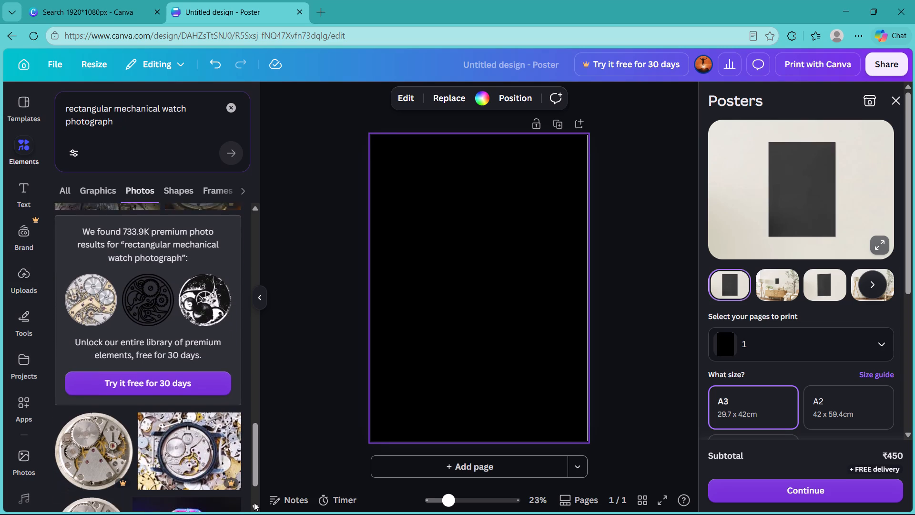
left_click(254, 503)
triple_click(254, 503)
triple_click(254, 503)
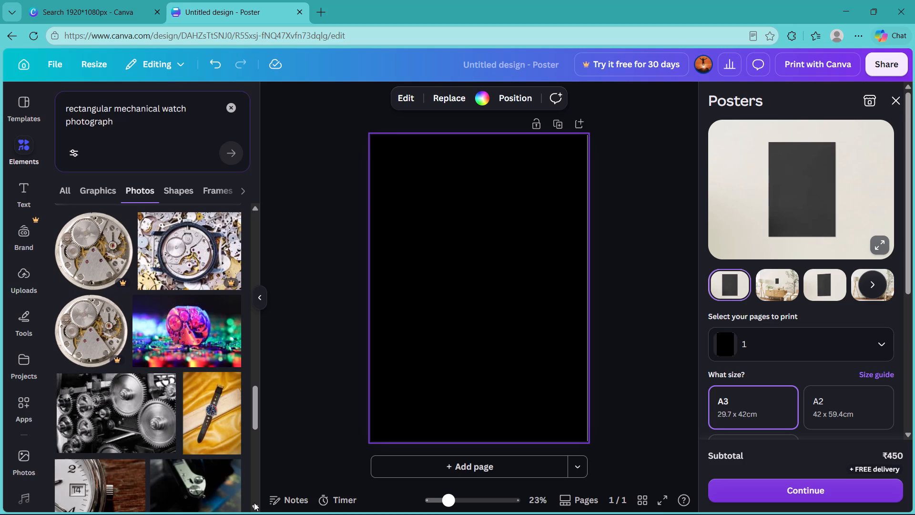
double_click(254, 503)
left_click(254, 503)
left_click(254, 503)
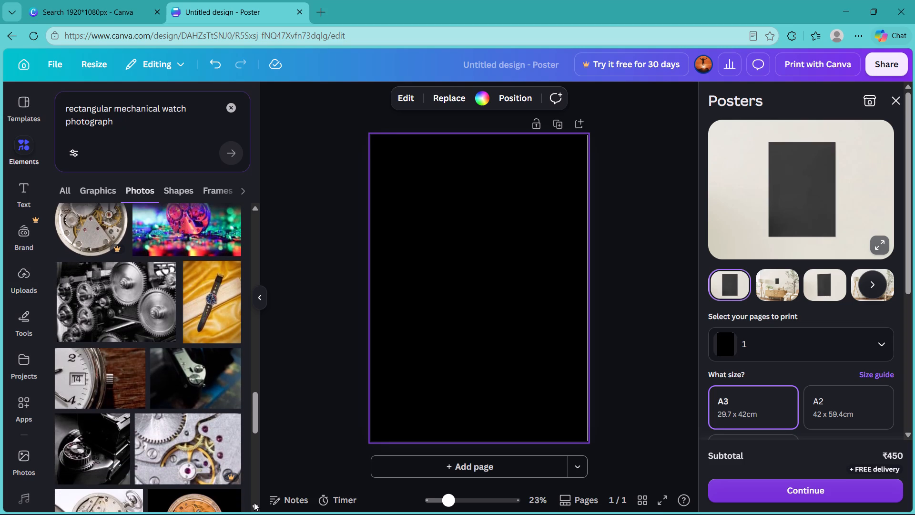
triple_click(254, 503)
triple_click(254, 503)
triple_click(254, 503)
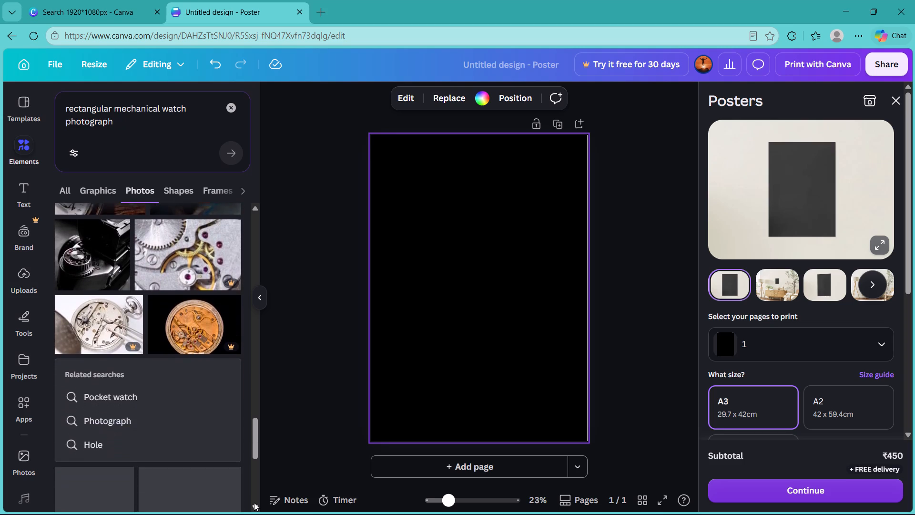
triple_click(254, 503)
triple_click(254, 503)
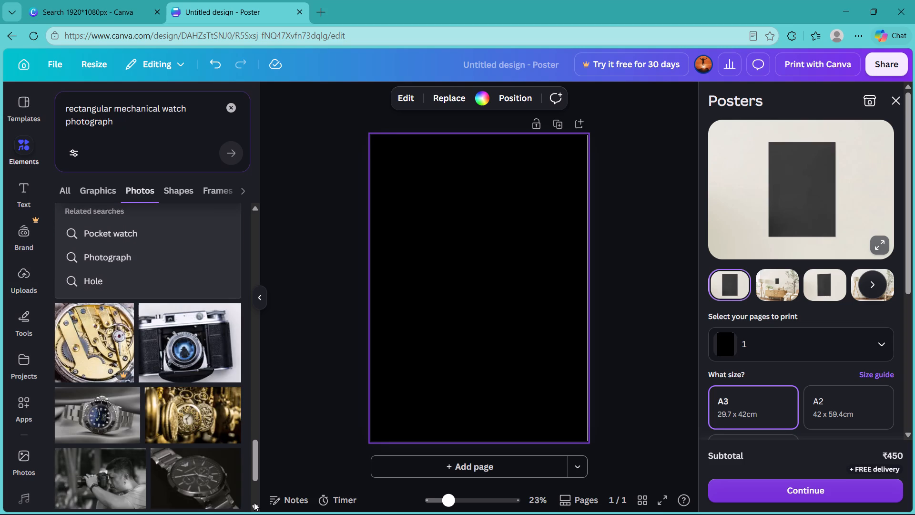
double_click(254, 503)
left_click(254, 503)
triple_click(254, 503)
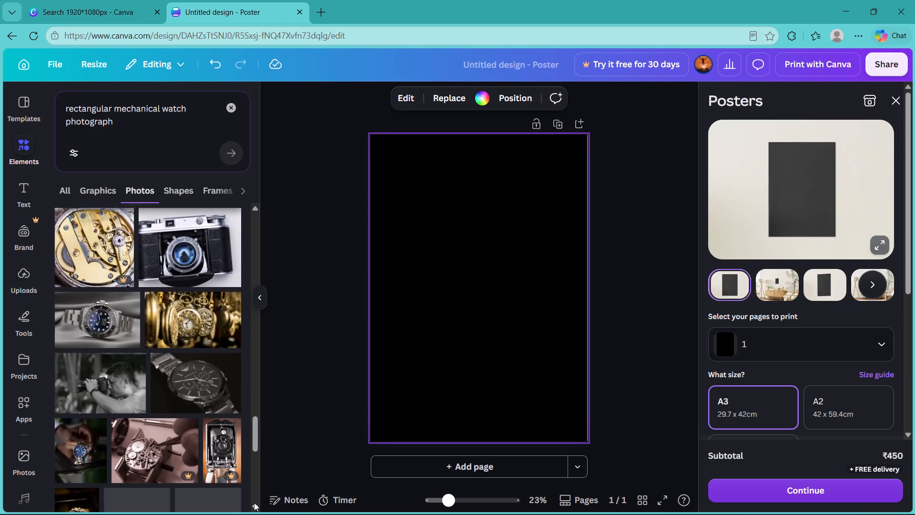
triple_click(254, 503)
left_click(254, 503)
triple_click(254, 503)
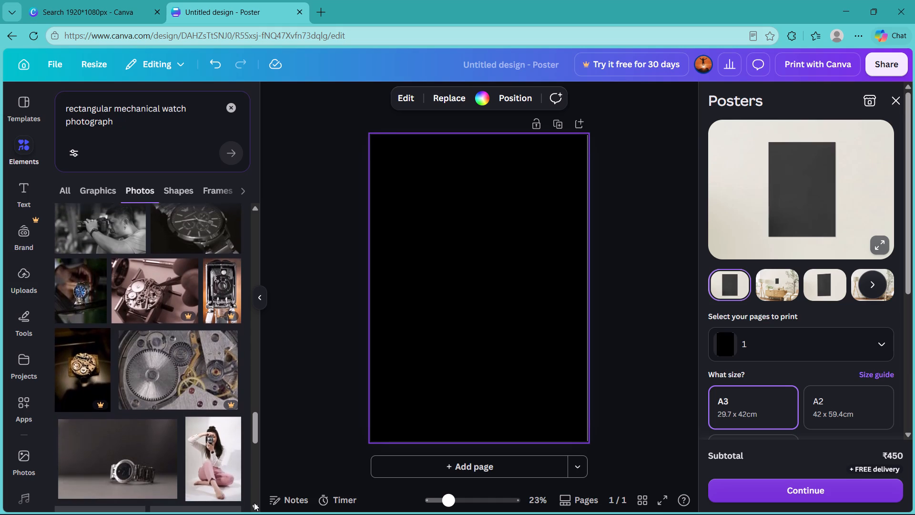
double_click(254, 503)
left_click(254, 503)
left_click(254, 503)
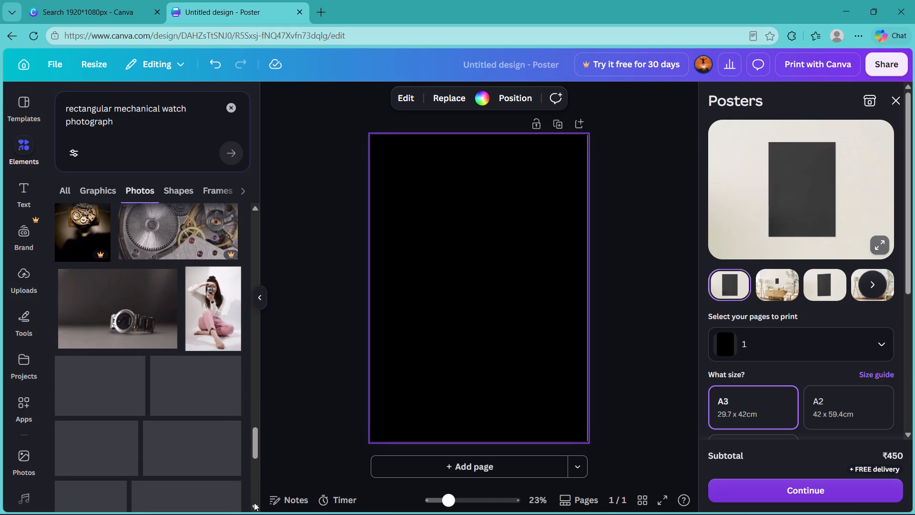
double_click(254, 503)
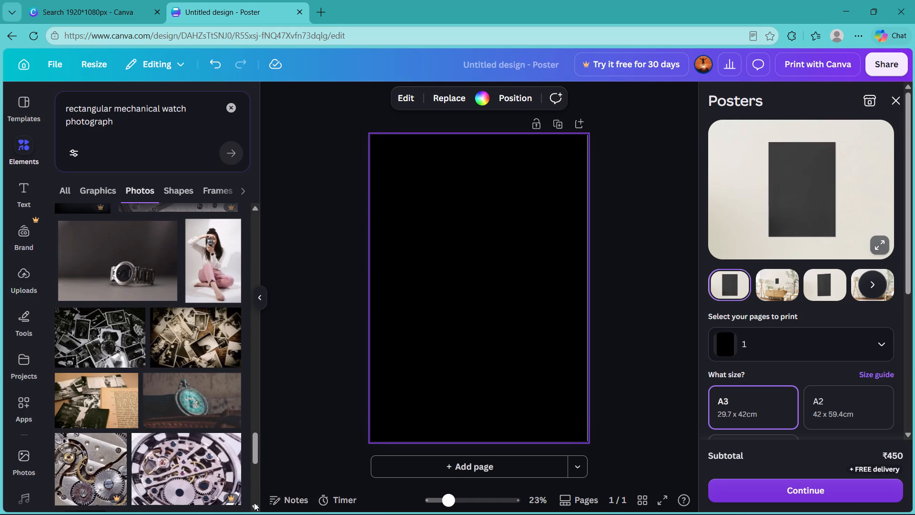
double_click(254, 503)
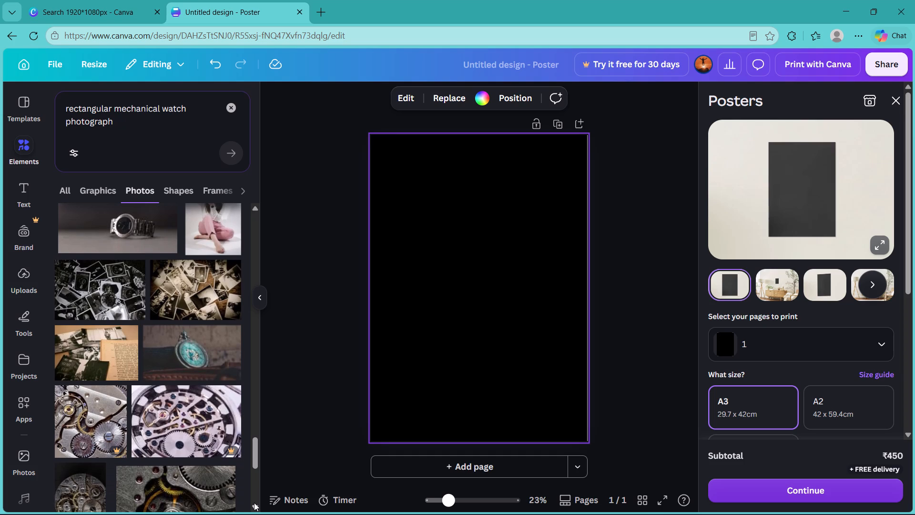
triple_click(254, 503)
left_click(254, 503)
left_click(254, 503)
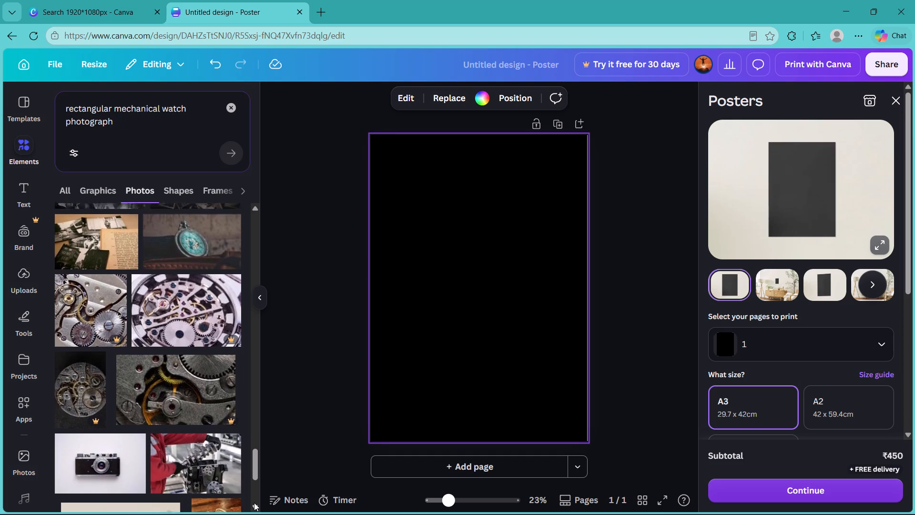
triple_click(254, 503)
double_click(254, 503)
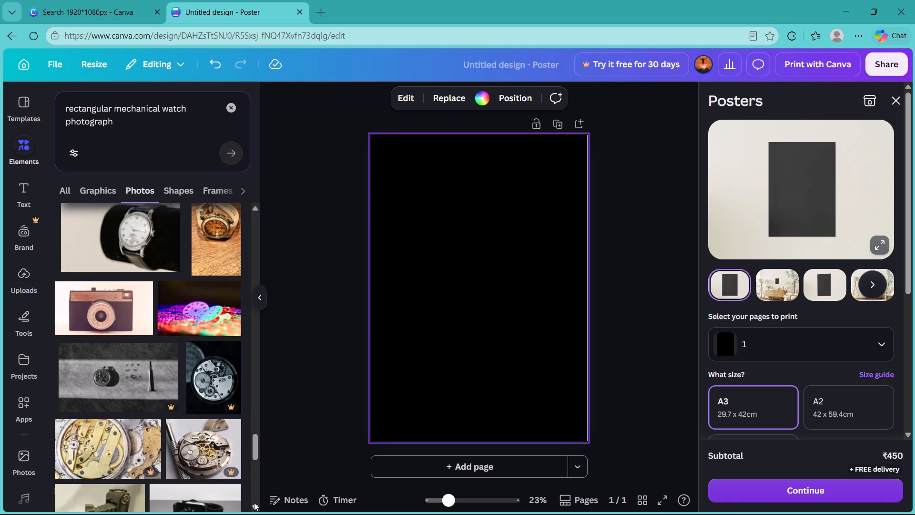
left_click(253, 503)
double_click(253, 503)
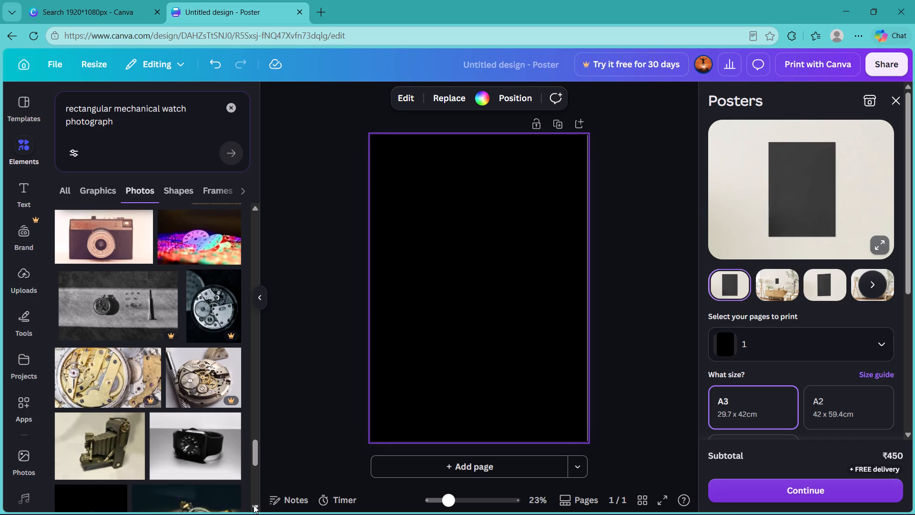
Continue browsing the photo results for a mechanical watch image that suits the black poster.
double_click(254, 505)
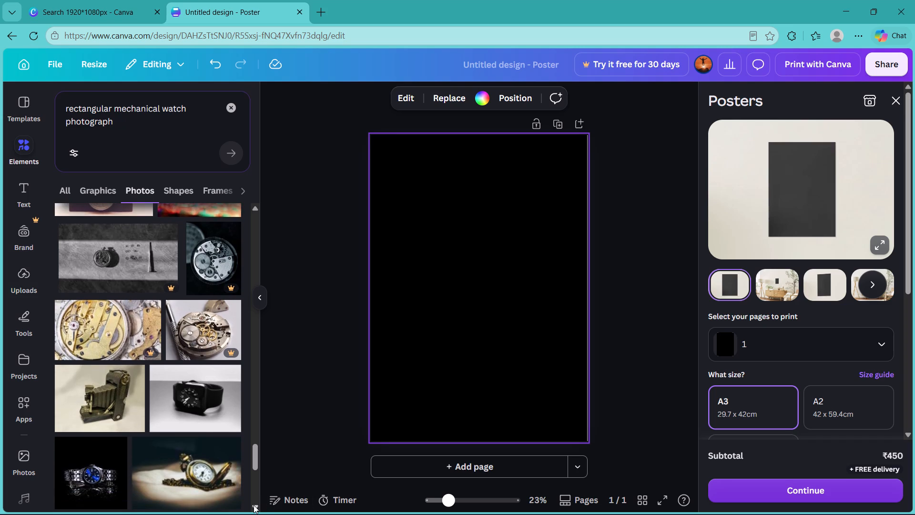
left_click(254, 505)
triple_click(254, 505)
triple_click(254, 505)
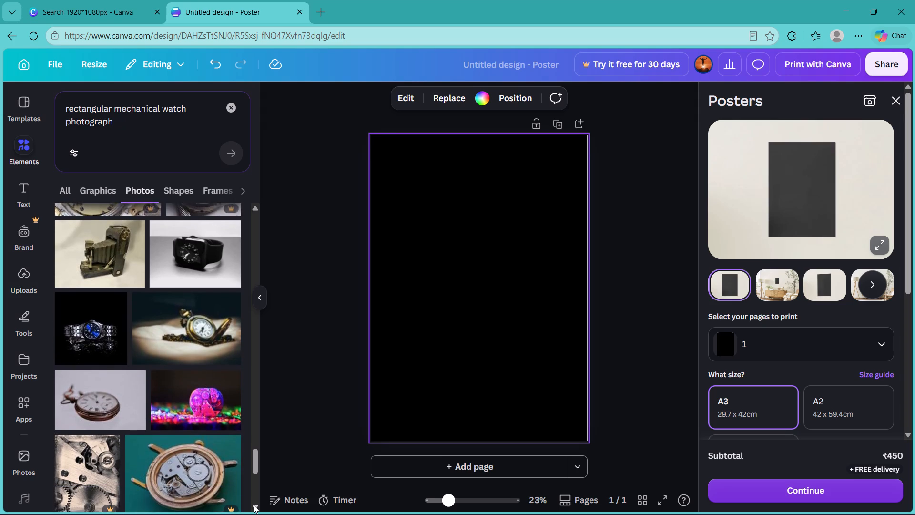
triple_click(254, 505)
triple_click(254, 505)
left_click(254, 505)
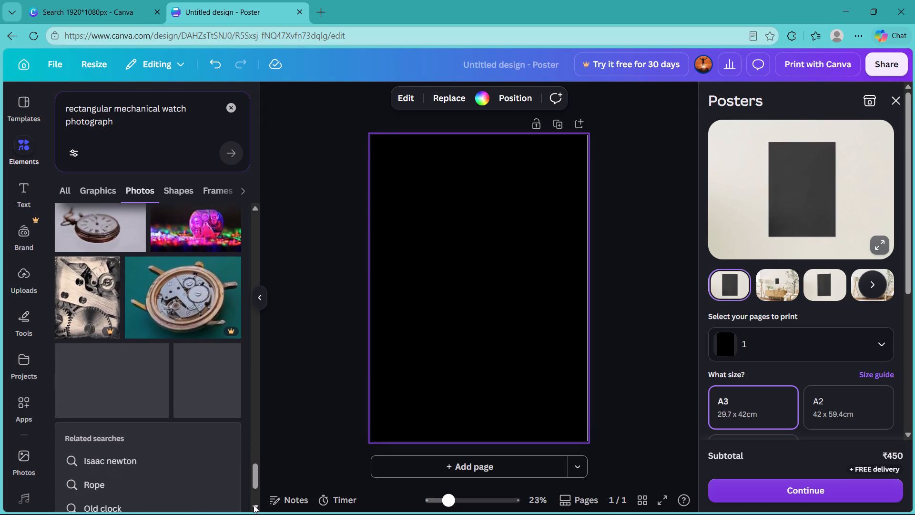
double_click(254, 505)
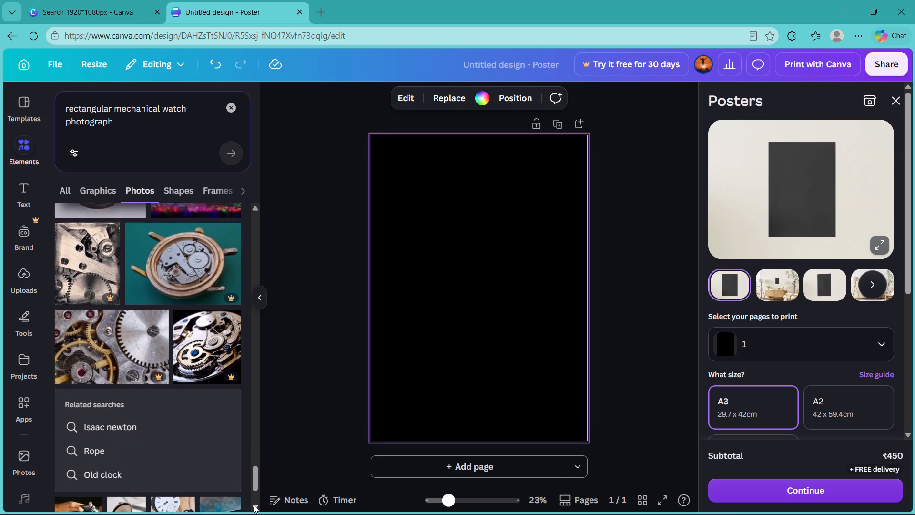
left_click(254, 505)
double_click(254, 505)
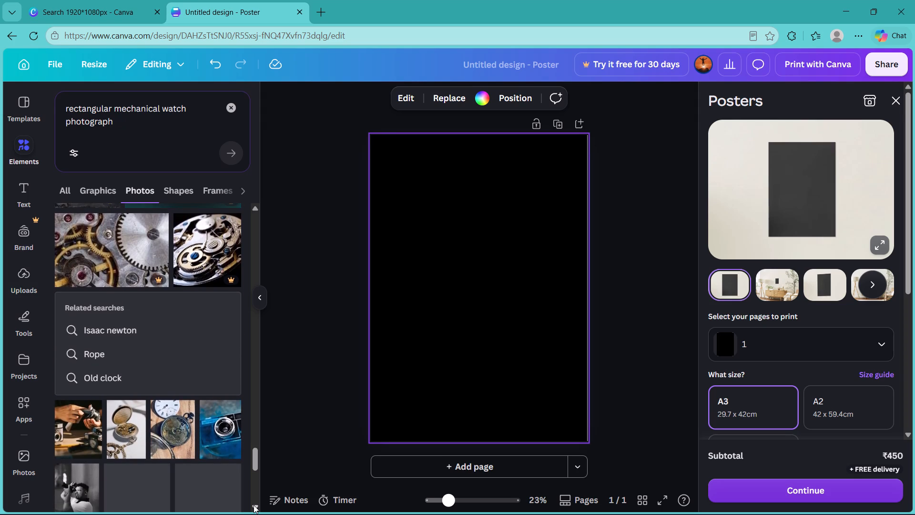
triple_click(254, 505)
left_click(254, 505)
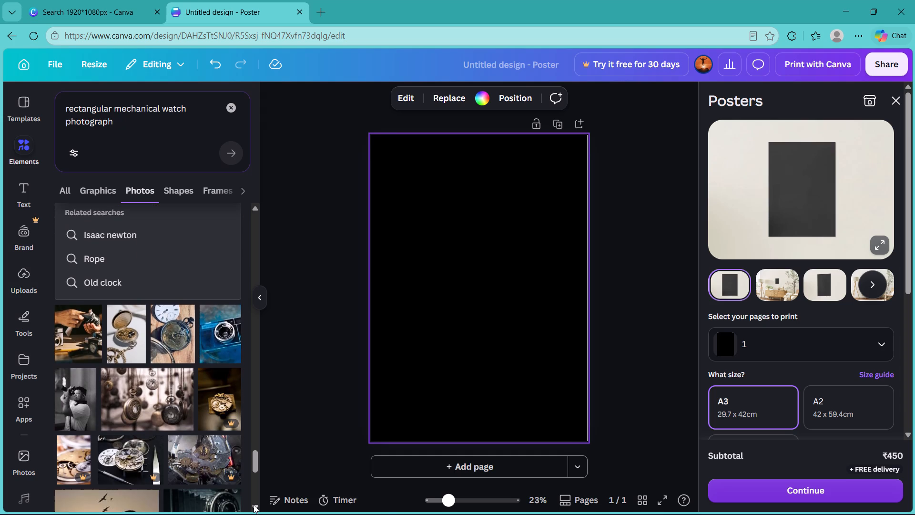
double_click(254, 505)
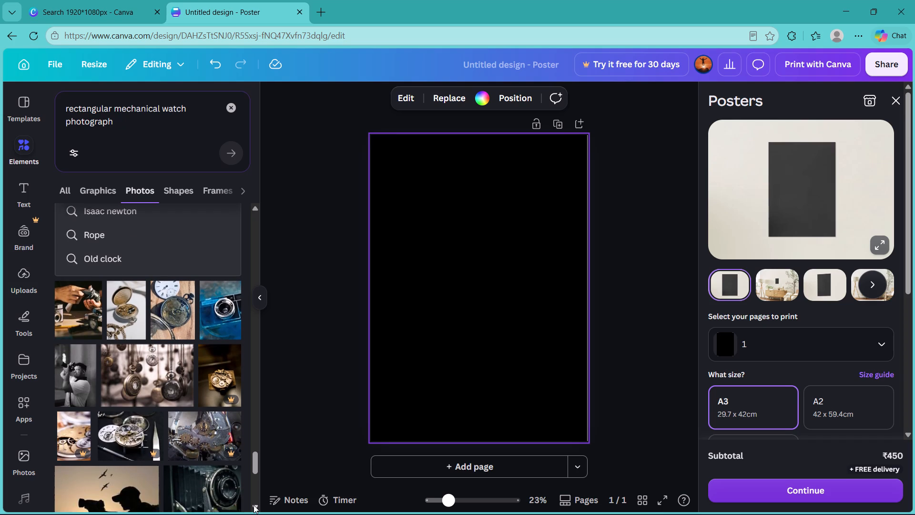
left_click(254, 505)
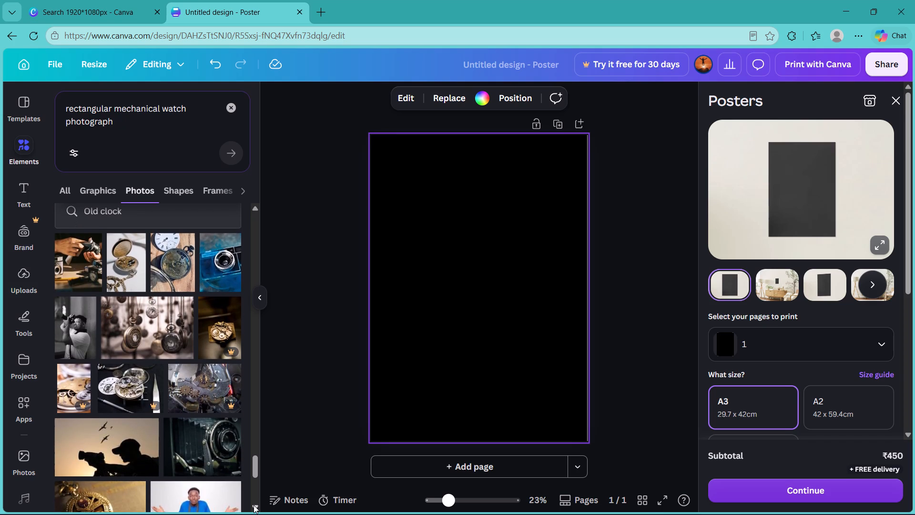
double_click(254, 505)
triple_click(254, 505)
triple_click(254, 505)
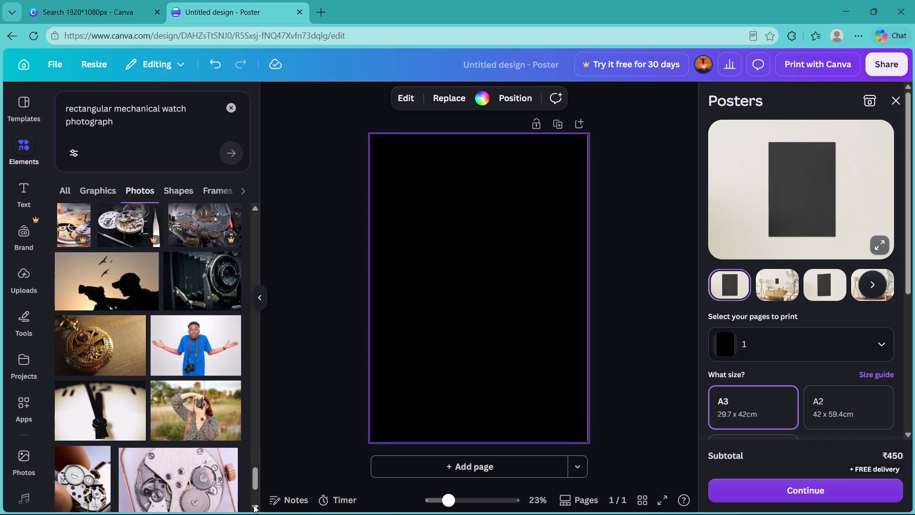
triple_click(254, 505)
triple_click(254, 505)
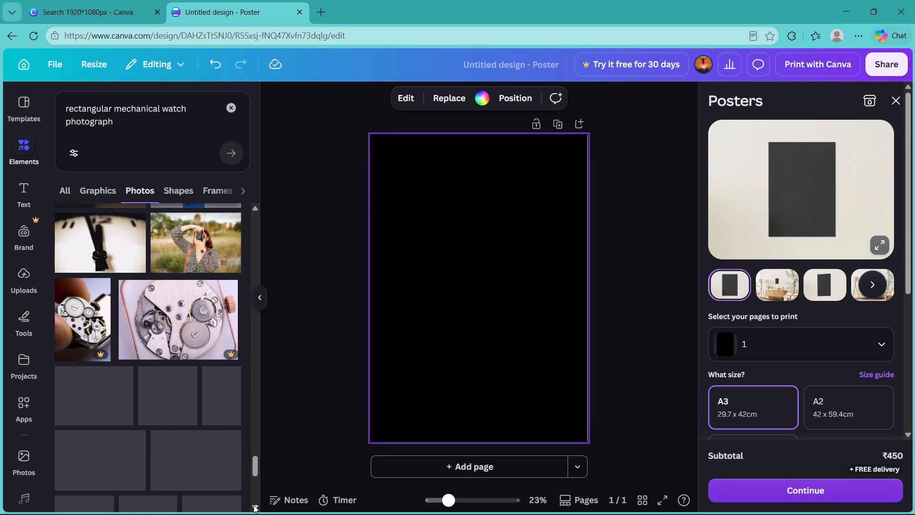
double_click(254, 505)
double_click(254, 505)
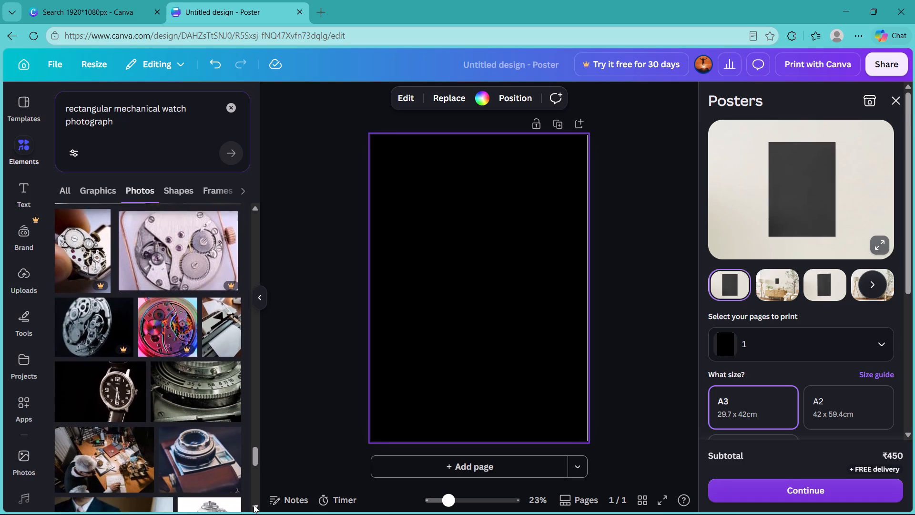
left_click(254, 505)
triple_click(254, 505)
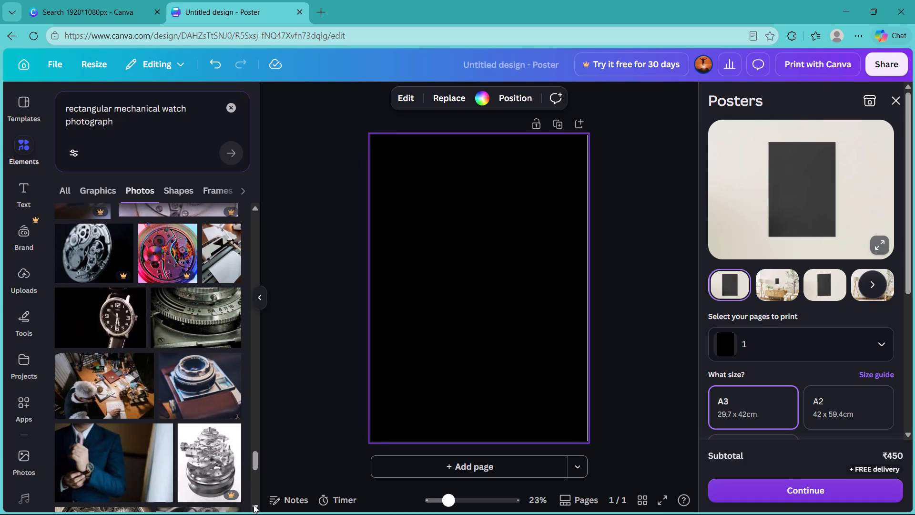
triple_click(254, 505)
left_click(254, 505)
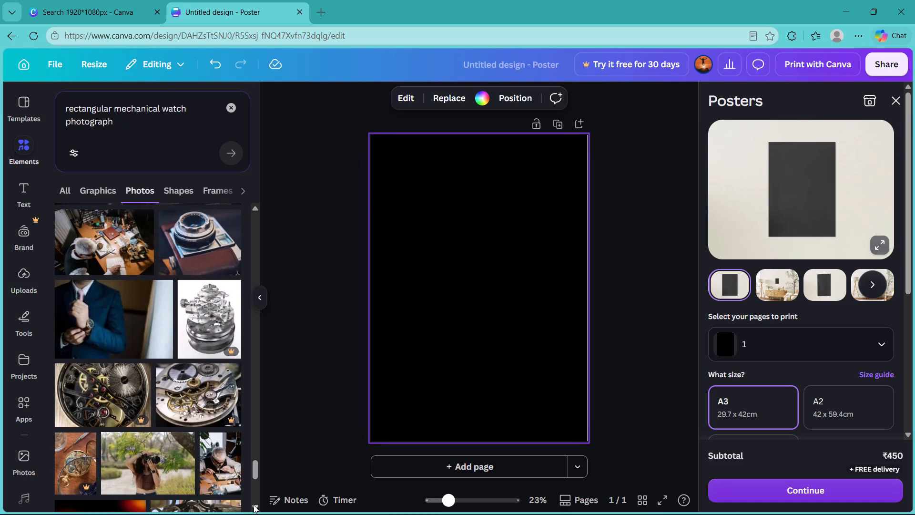
double_click(254, 505)
left_click(254, 505)
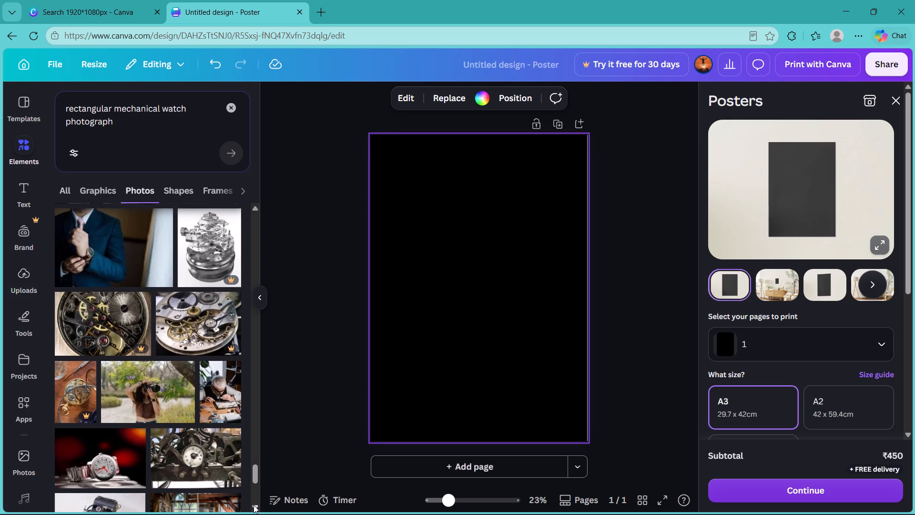
triple_click(254, 505)
triple_click(254, 505)
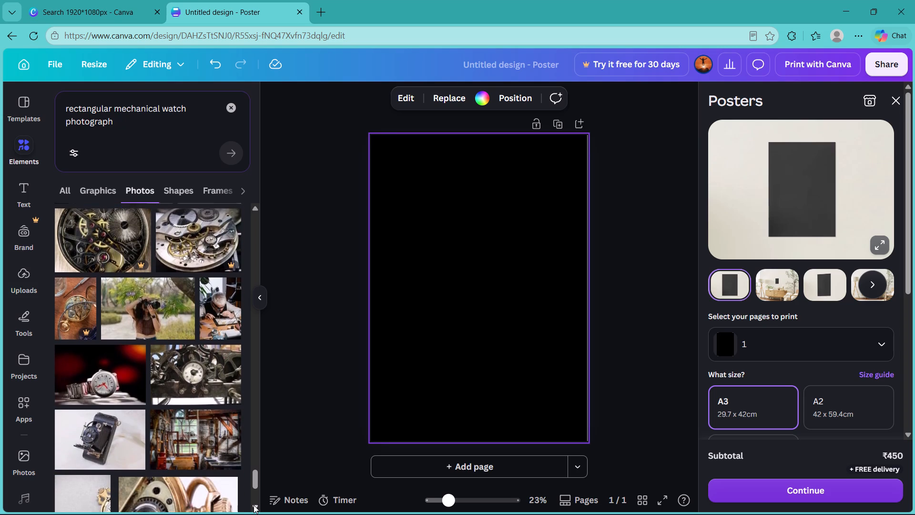
triple_click(254, 505)
triple_click(254, 505)
triple_click(254, 505)
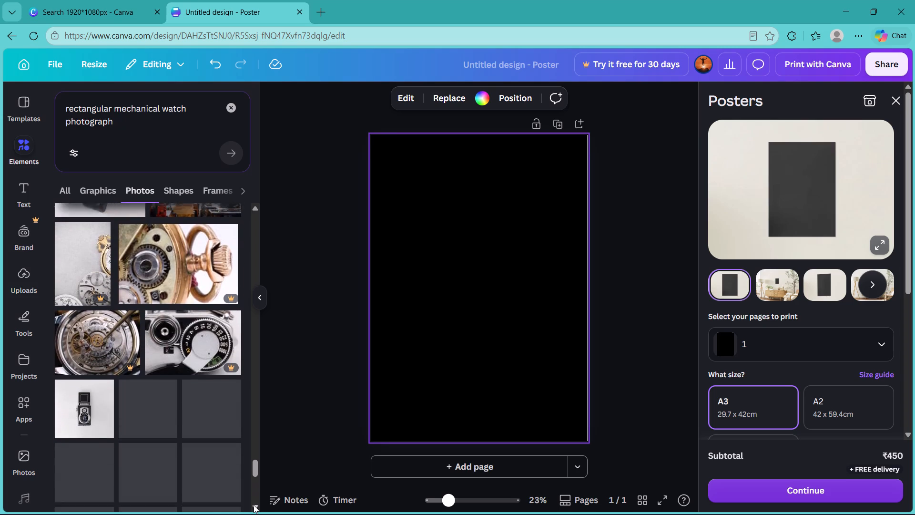
double_click(254, 505)
double_click(254, 505)
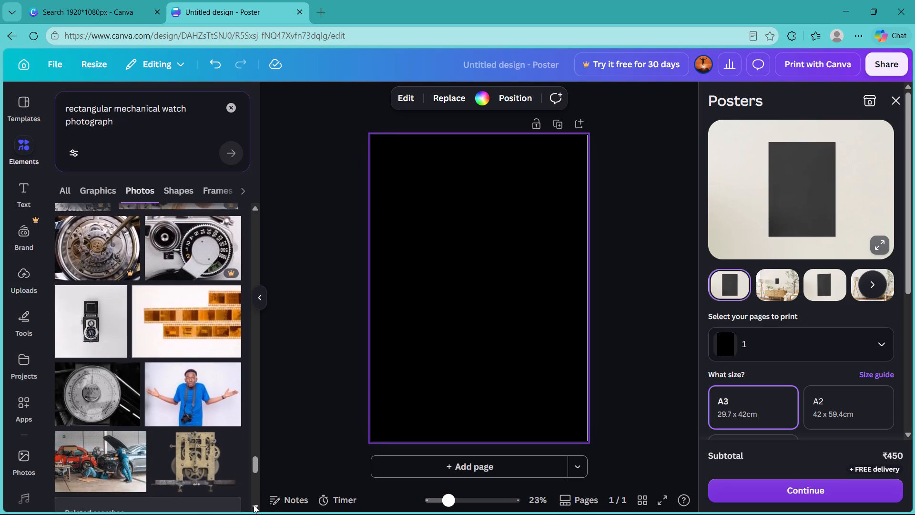
double_click(254, 505)
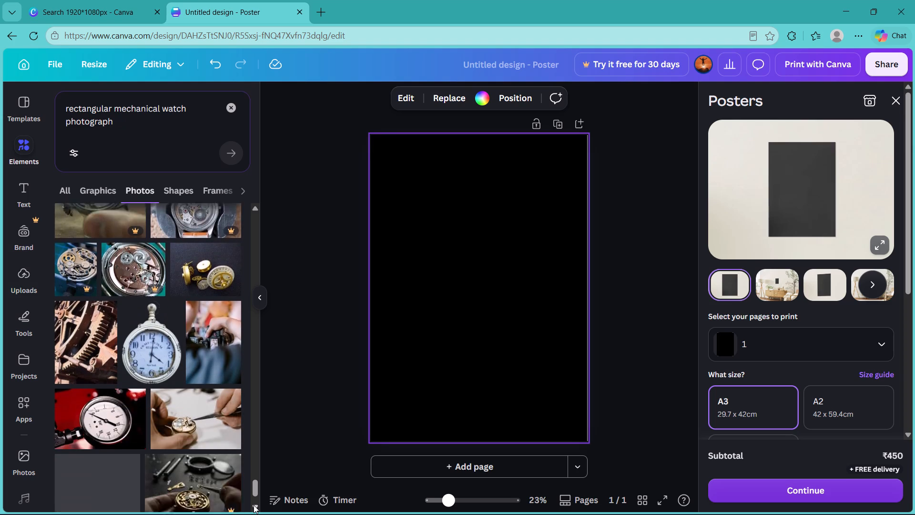
left_click(254, 505)
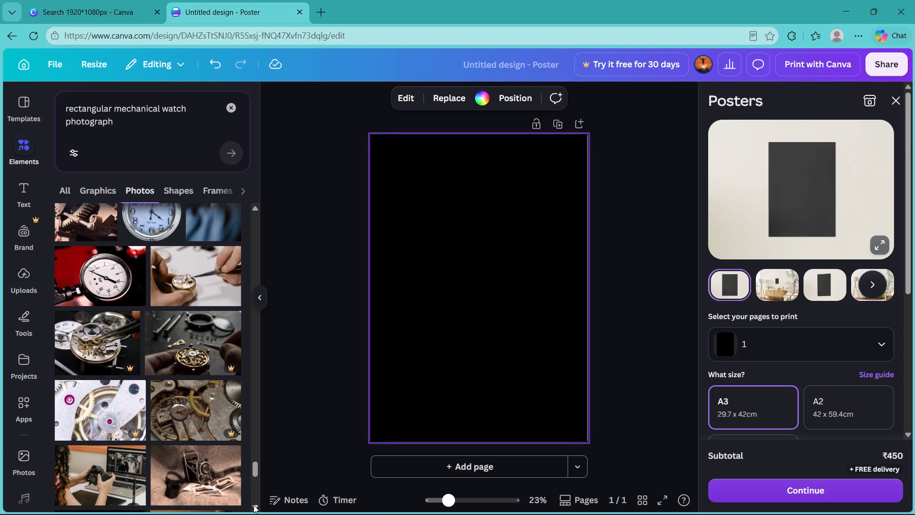
triple_click(254, 505)
left_click(254, 505)
triple_click(254, 505)
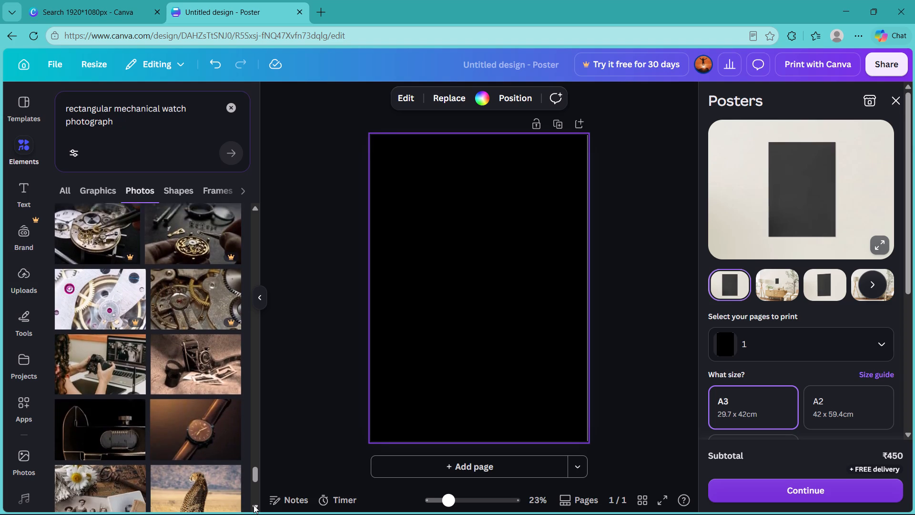
left_click(254, 505)
triple_click(254, 505)
double_click(254, 505)
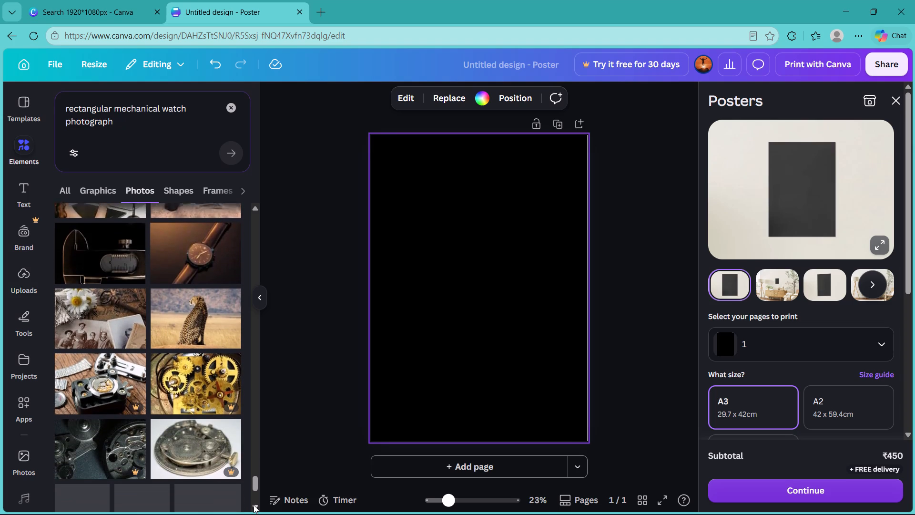
triple_click(254, 505)
double_click(254, 505)
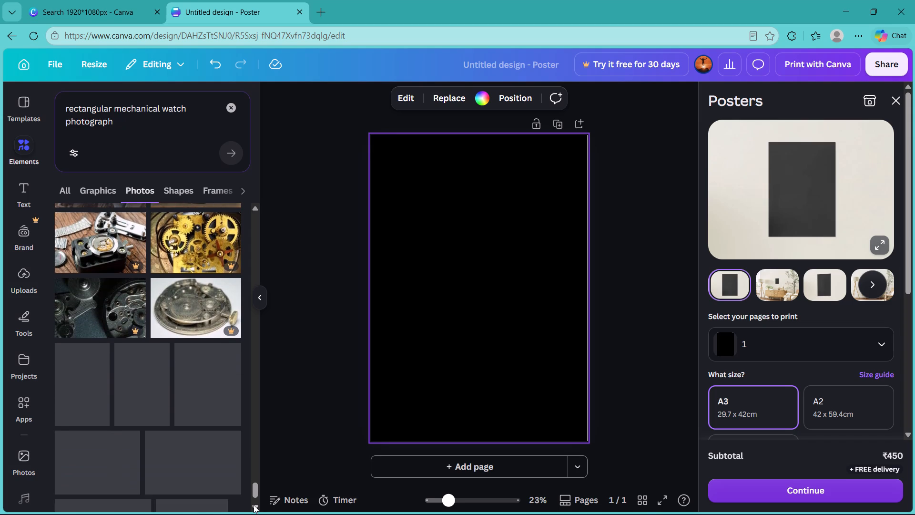
triple_click(254, 505)
triple_click(254, 505)
triple_click(254, 505)
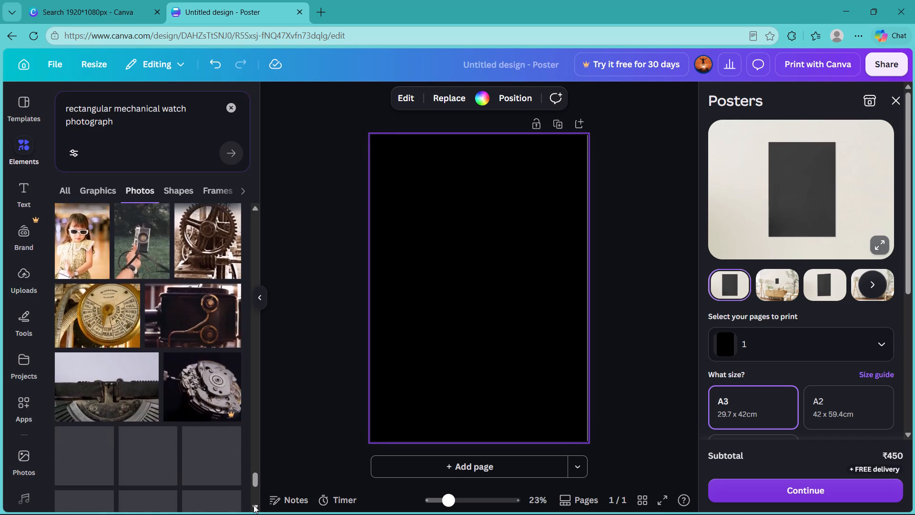
left_click(254, 505)
triple_click(254, 505)
left_click(254, 505)
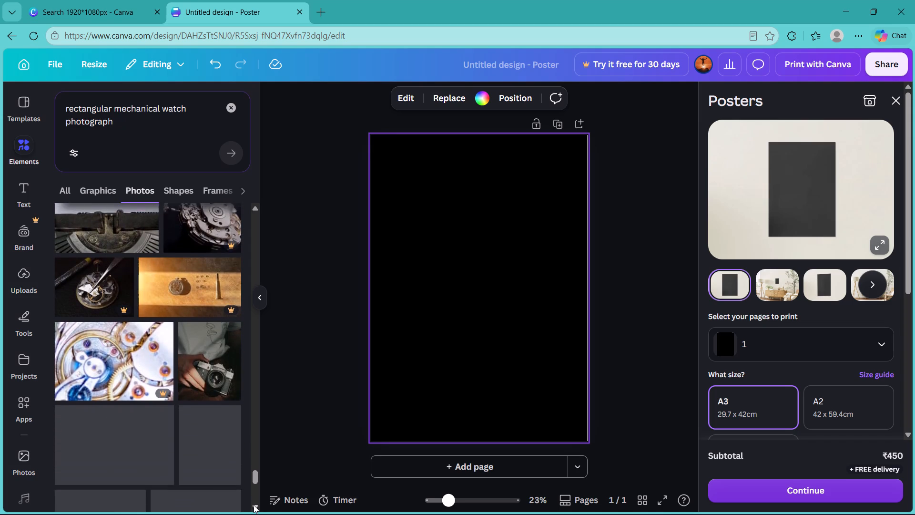
triple_click(254, 505)
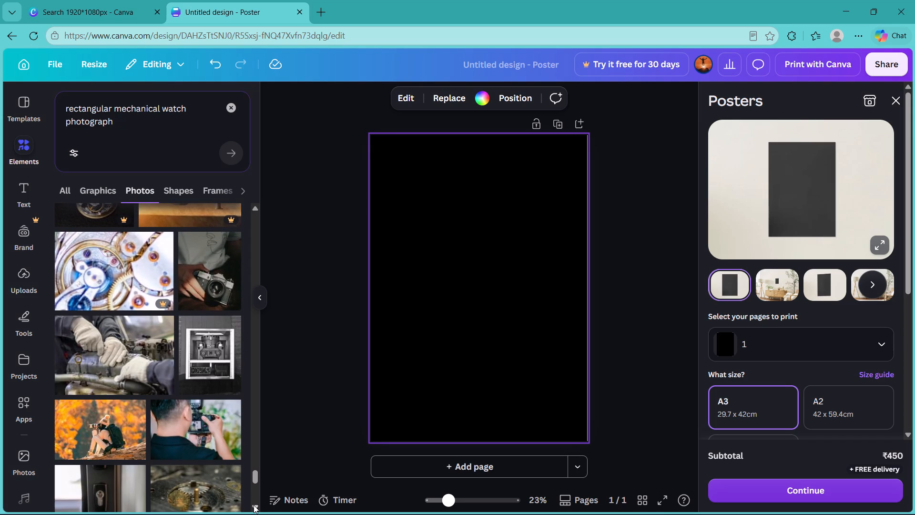
triple_click(254, 505)
triple_click(254, 505)
triple_click(254, 505)
triple_click(254, 505)
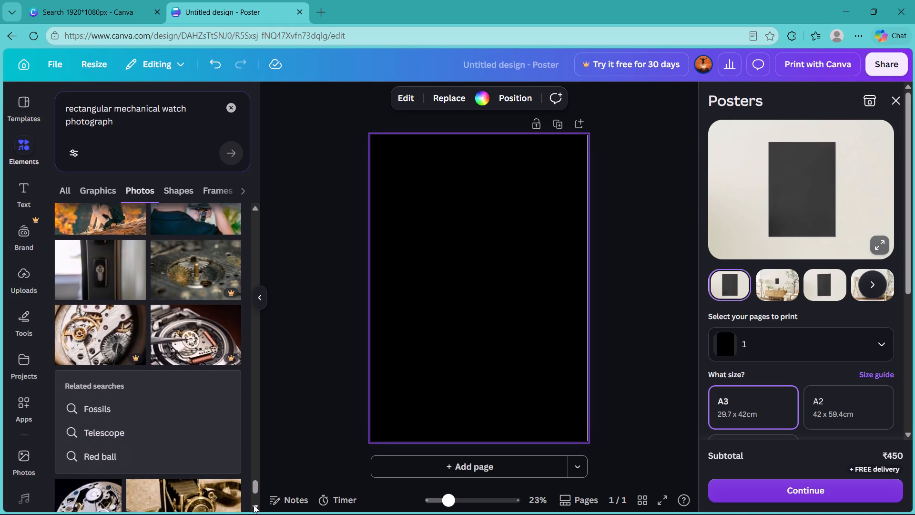
triple_click(254, 505)
left_click(254, 505)
left_click(254, 505)
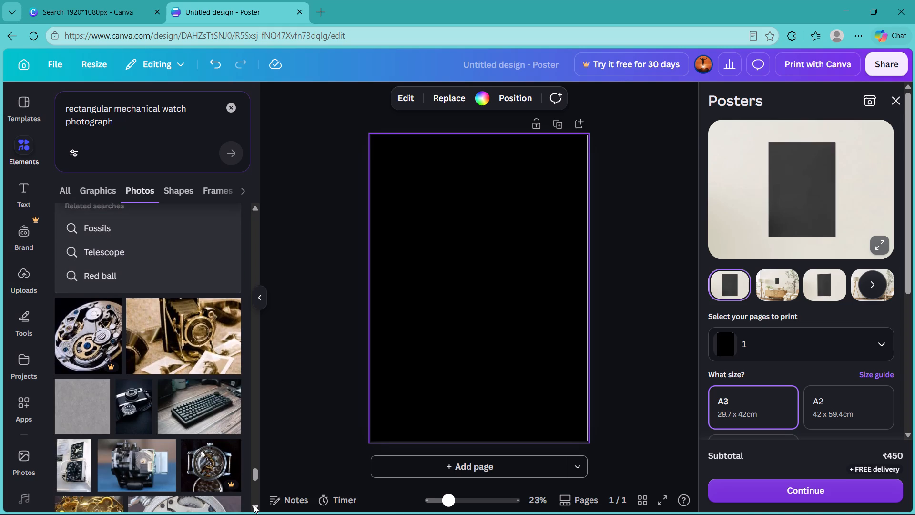
triple_click(254, 505)
triple_click(254, 505)
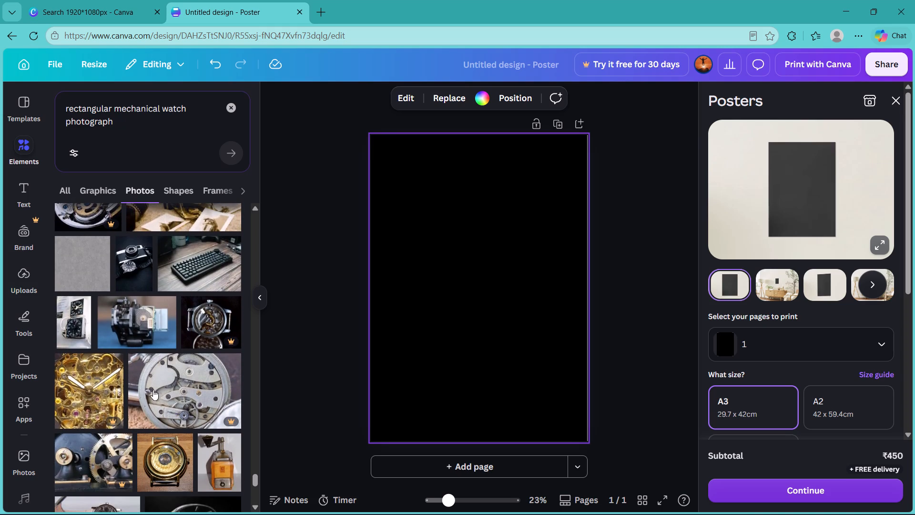
Add the photo of the round silver watch movement with gold gears and blue screws to the poster page.
left_click(75, 213)
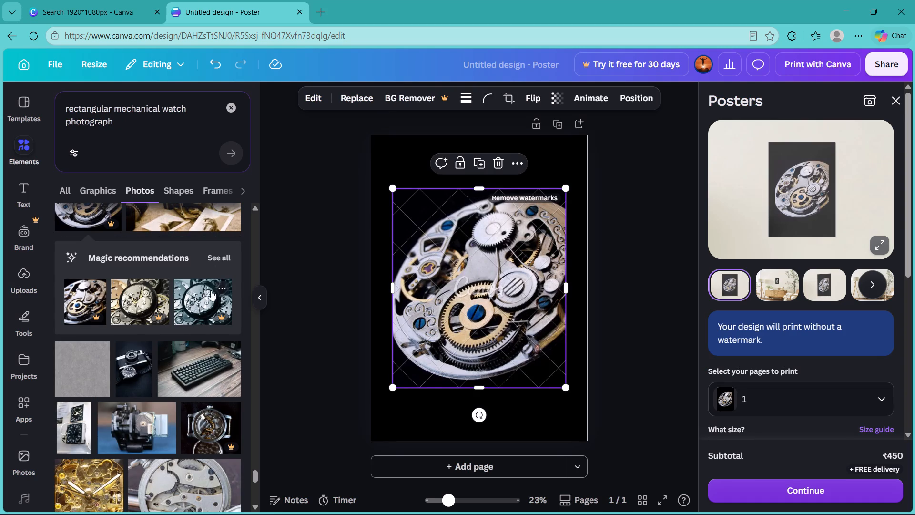
Examine more photo results for other mechanical watch images that could suit the poster.
triple_click(254, 499)
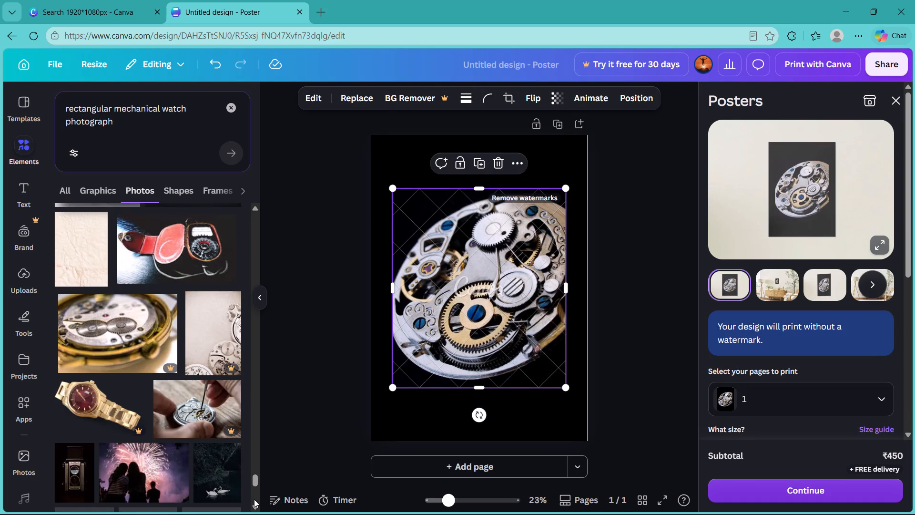
left_click(254, 499)
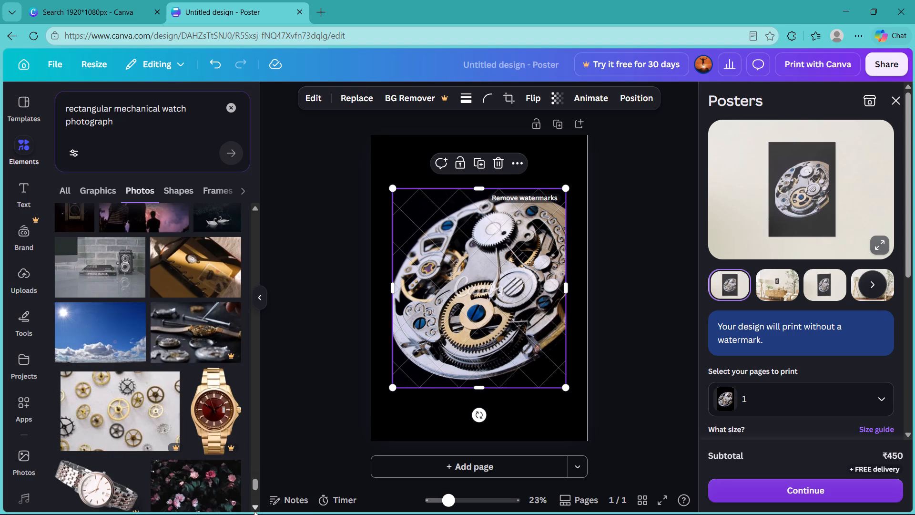
left_click(254, 506)
left_click(254, 506)
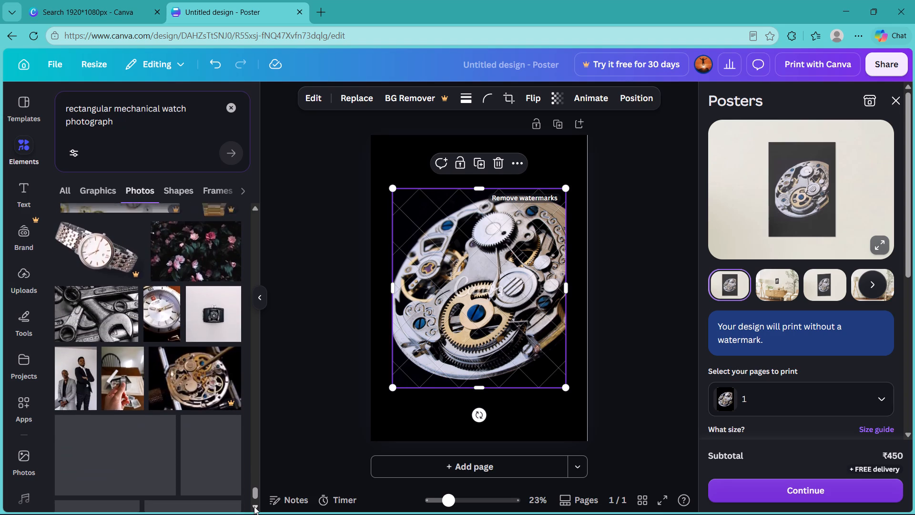
left_click(254, 506)
triple_click(254, 506)
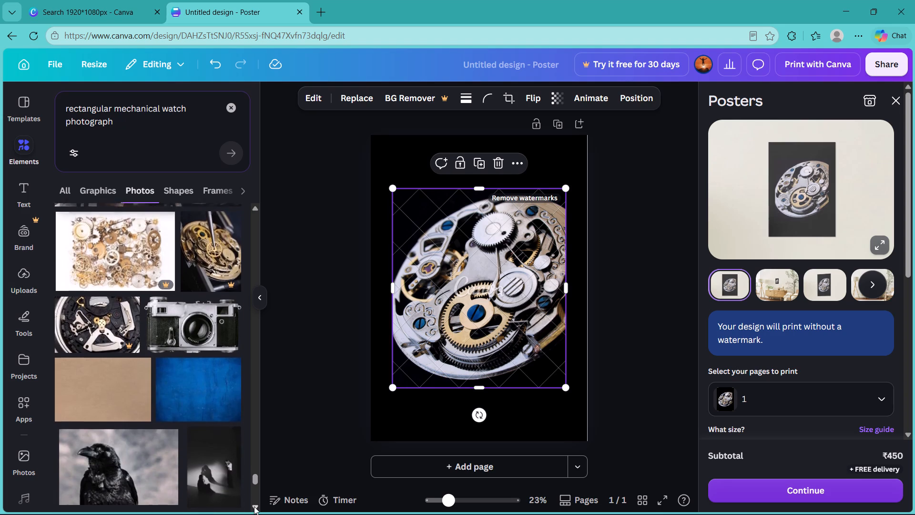
triple_click(254, 506)
left_click(254, 506)
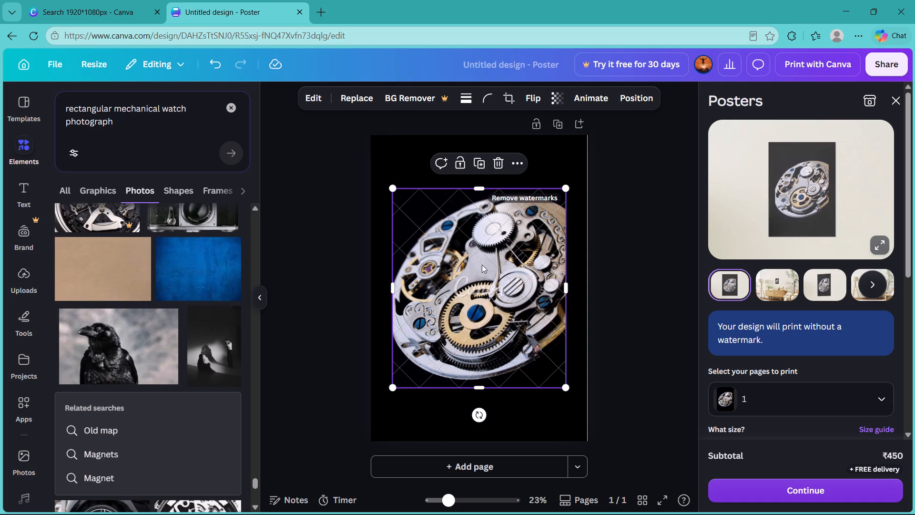
Move the watch movement photo up to the top edge of the poster page, slightly left of centre.
left_click_drag(482, 265, 472, 212)
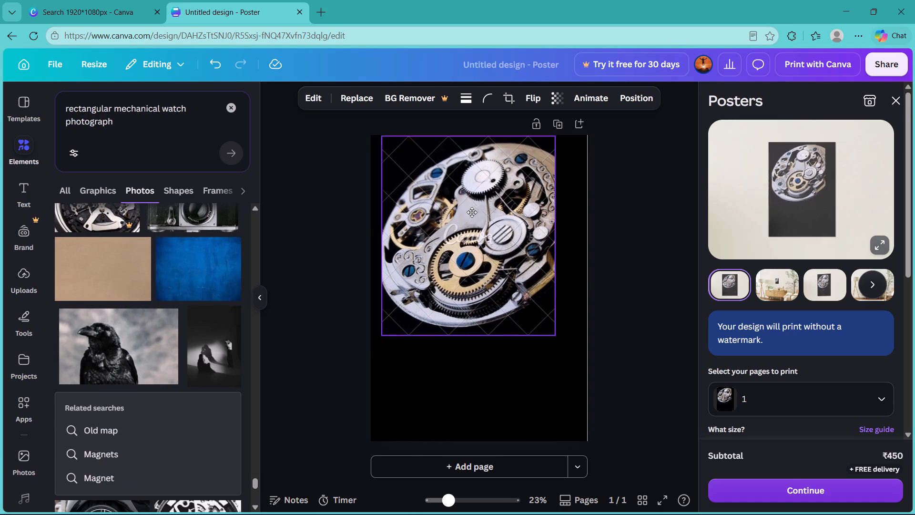
Widen the watch movement photo from both sides so it spans the full width of the poster page.
left_click_drag(472, 212, 472, 212)
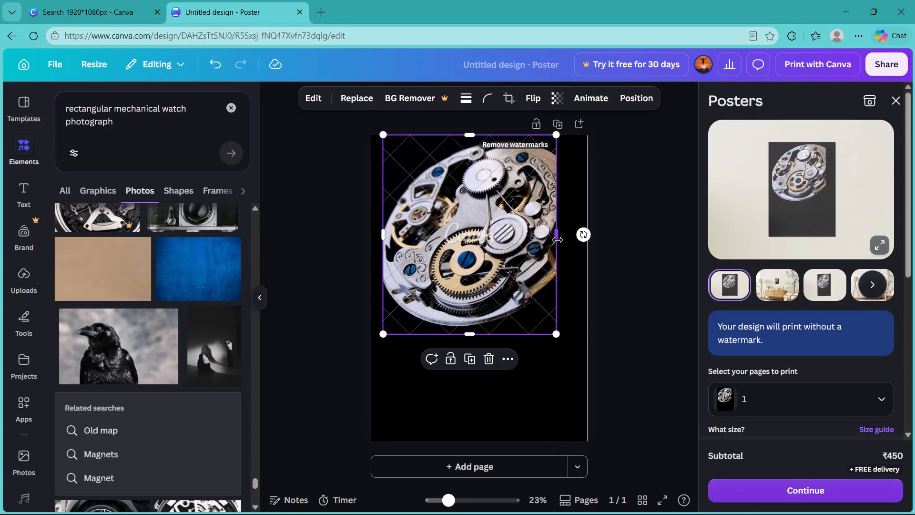
left_click_drag(558, 237, 586, 235)
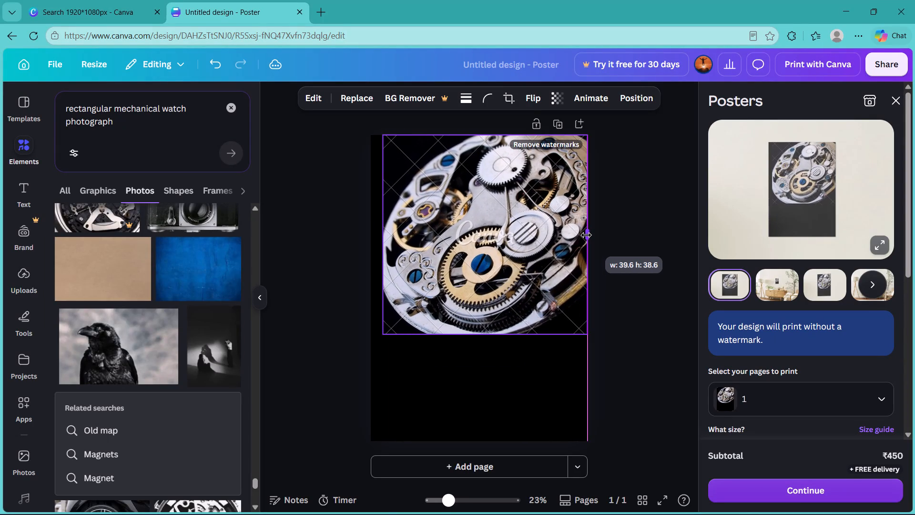
left_click_drag(586, 235, 586, 236)
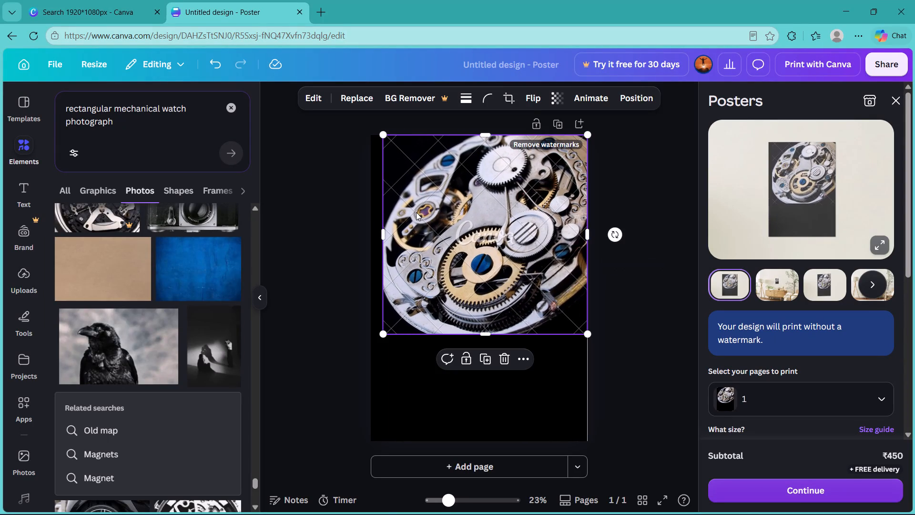
left_click_drag(379, 228, 358, 229)
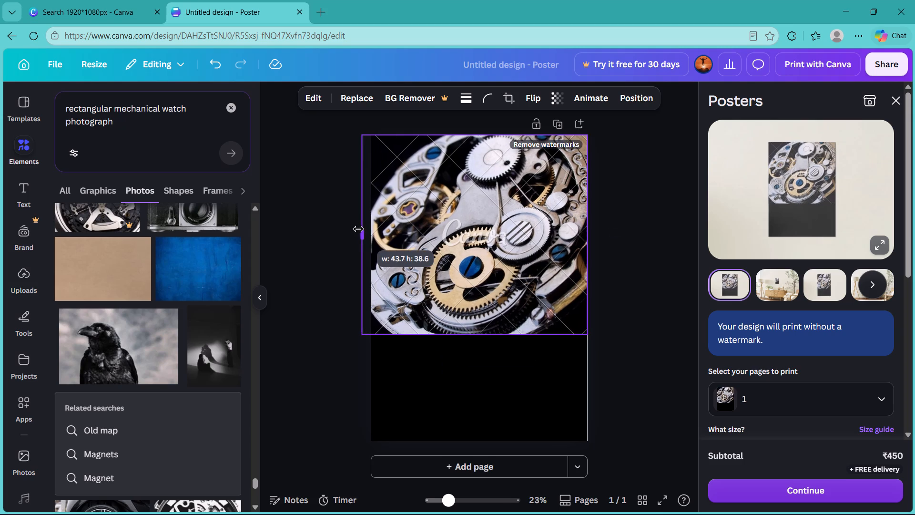
left_click_drag(358, 229, 362, 229)
left_click(679, 344)
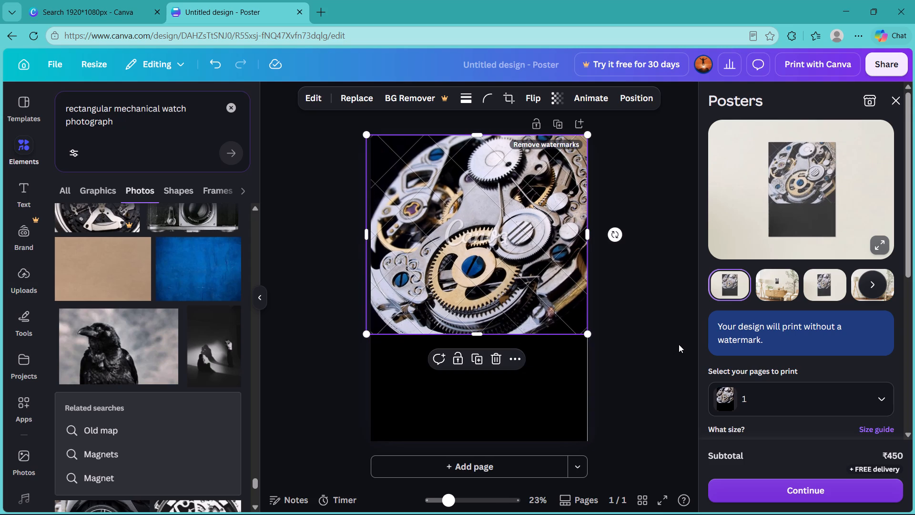
Move the watch photo to the page's lower half and shrink it to about 33 wide, keeping it against the right page edge.
left_click(538, 283)
left_click_drag(538, 283, 538, 281)
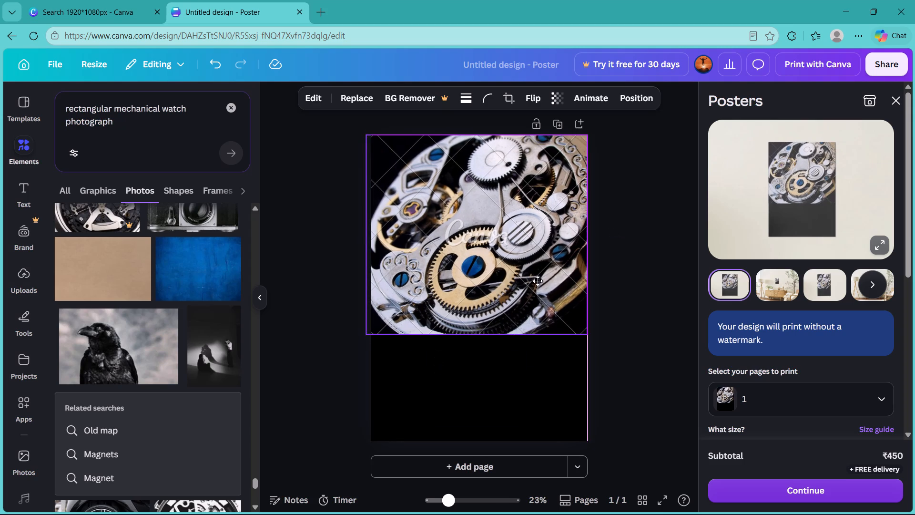
left_click_drag(538, 281, 535, 385)
scroll(369, 427, "left", 1)
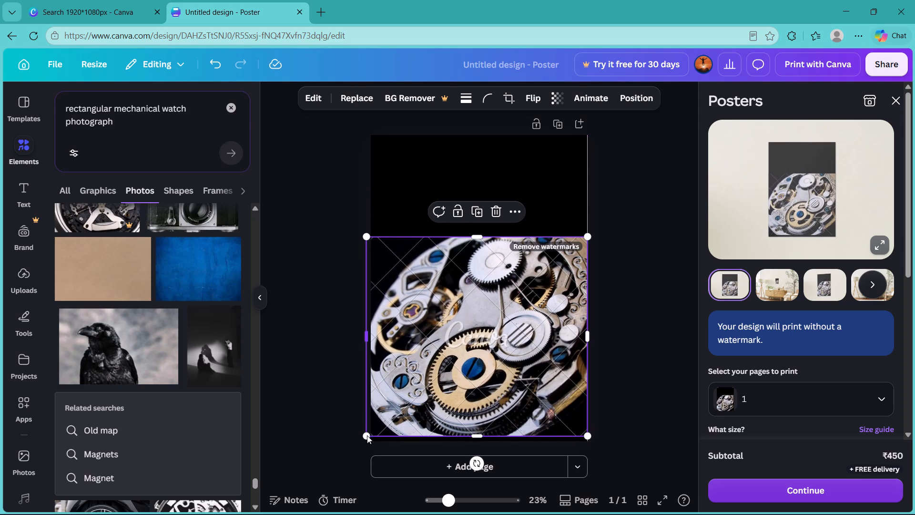
scroll(367, 435, "left", 2)
left_click_drag(367, 434, 428, 401)
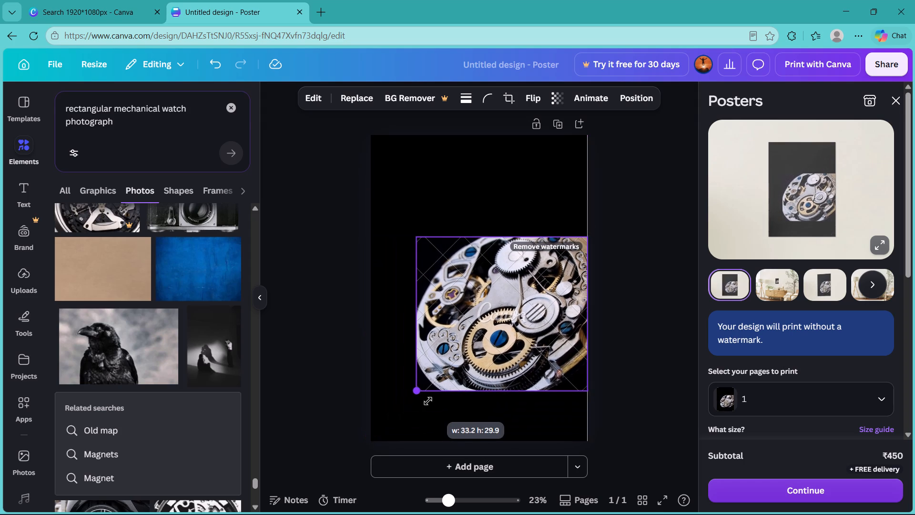
left_click_drag(428, 401, 427, 404)
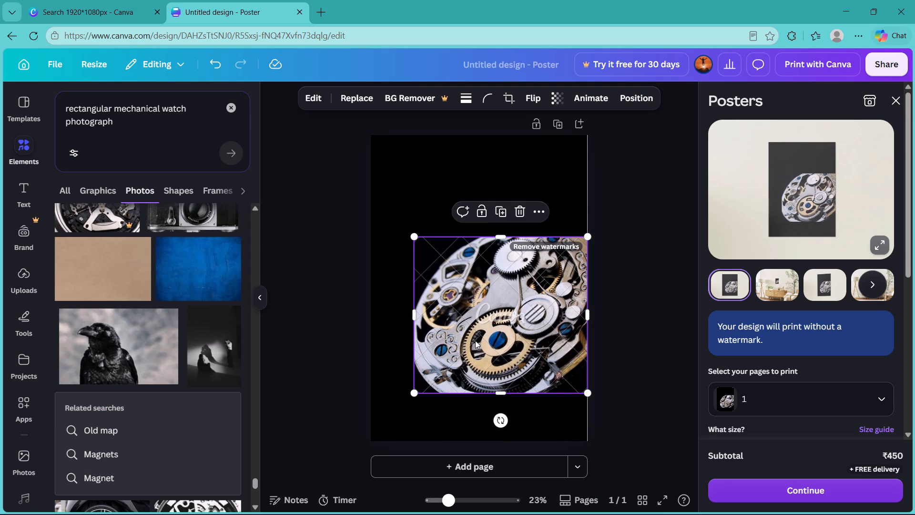
left_click_drag(475, 340, 476, 358)
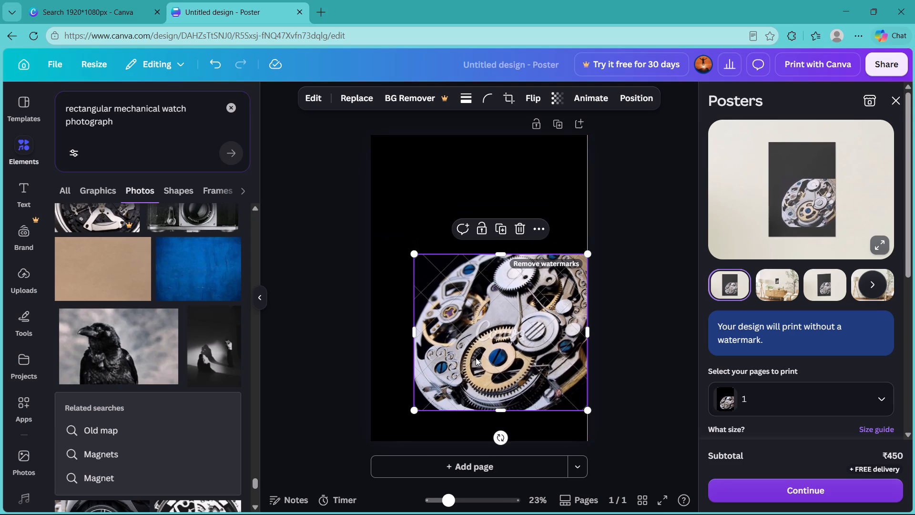
Set the watch photo's transparency to 55.
left_click(556, 101)
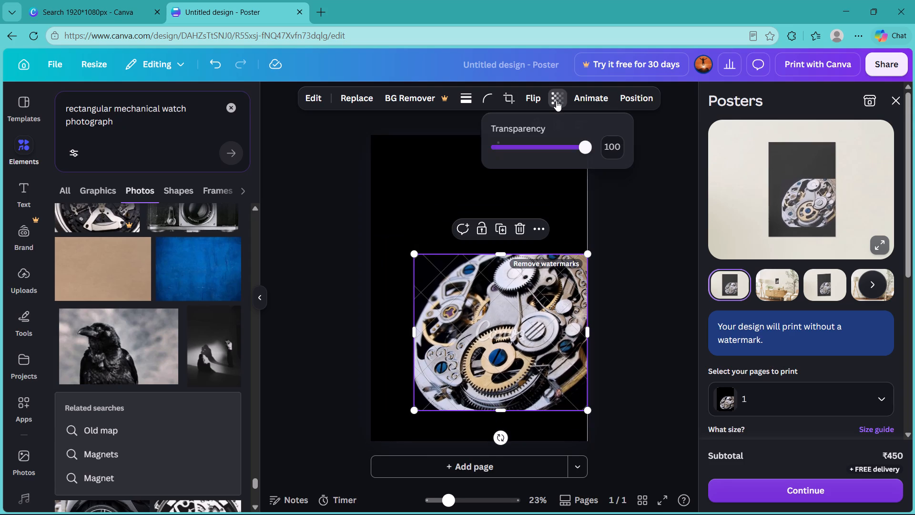
left_click(561, 144)
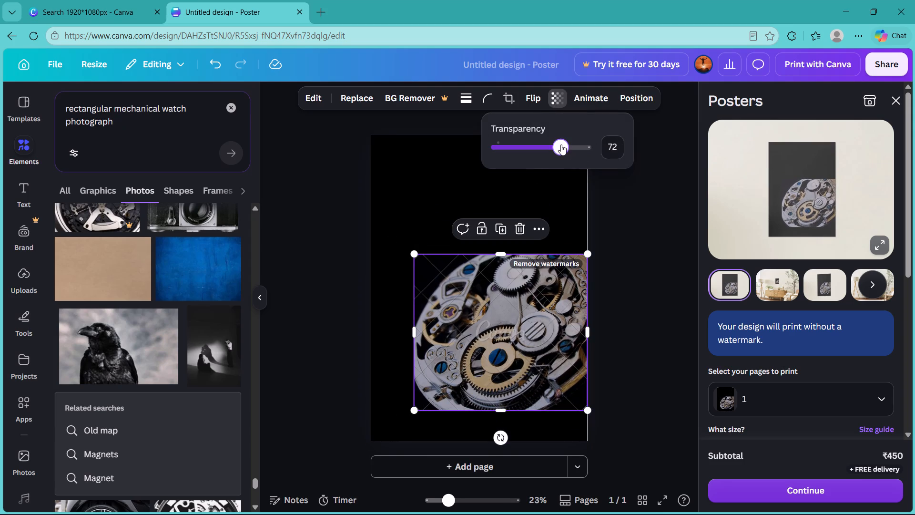
left_click(545, 143)
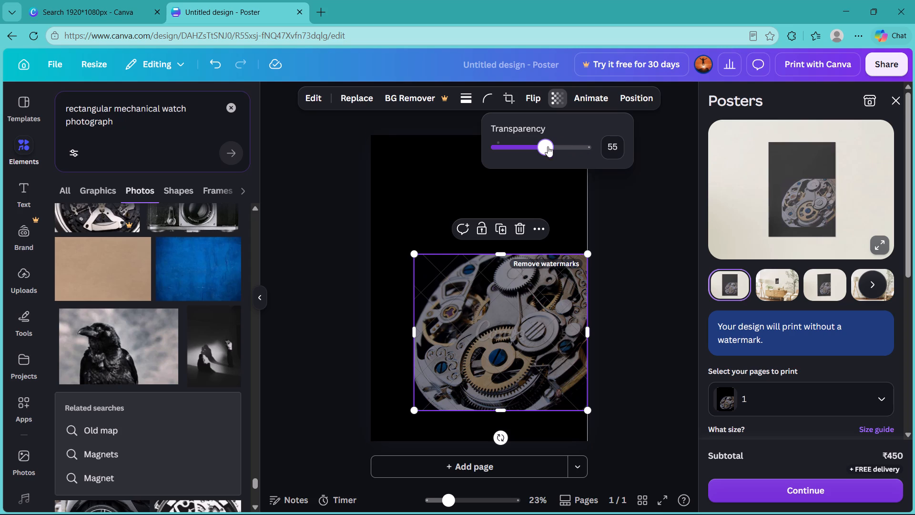
left_click(608, 273)
left_click(608, 273)
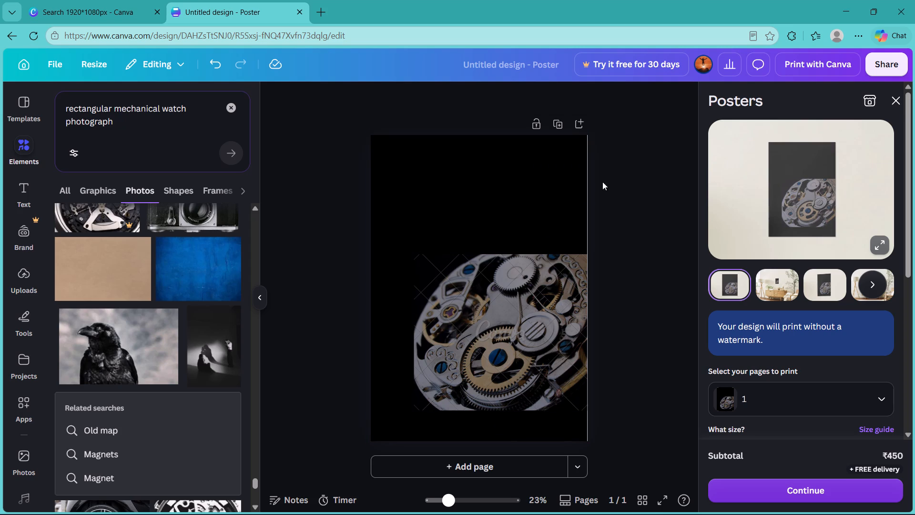
Reposition the faded watch photo so it sits in the bottom right corner of the poster page, flush with the bottom edge.
left_click_drag(543, 305, 543, 305)
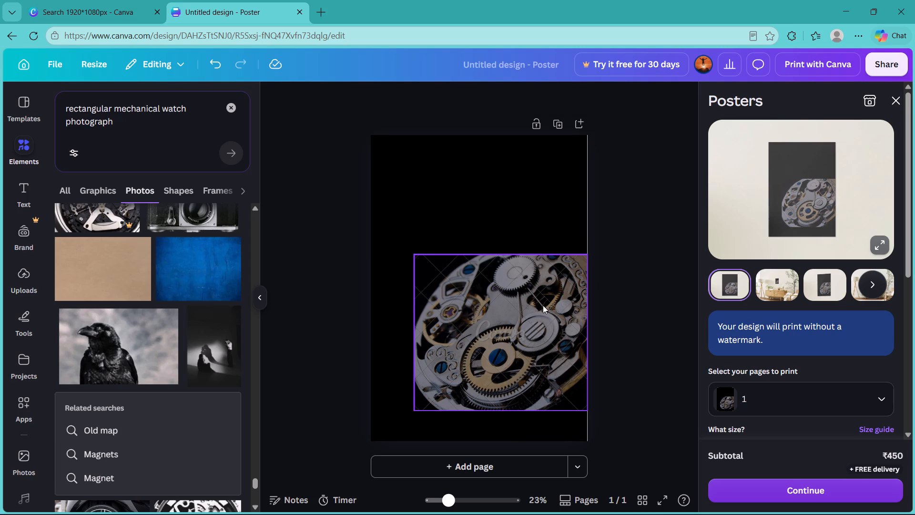
left_click_drag(543, 305, 542, 342)
left_click(543, 341)
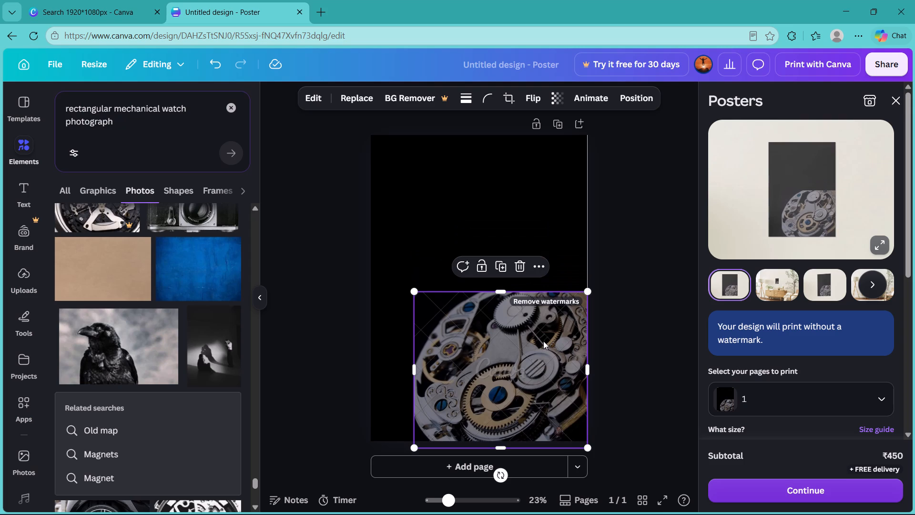
left_click_drag(543, 341, 545, 334)
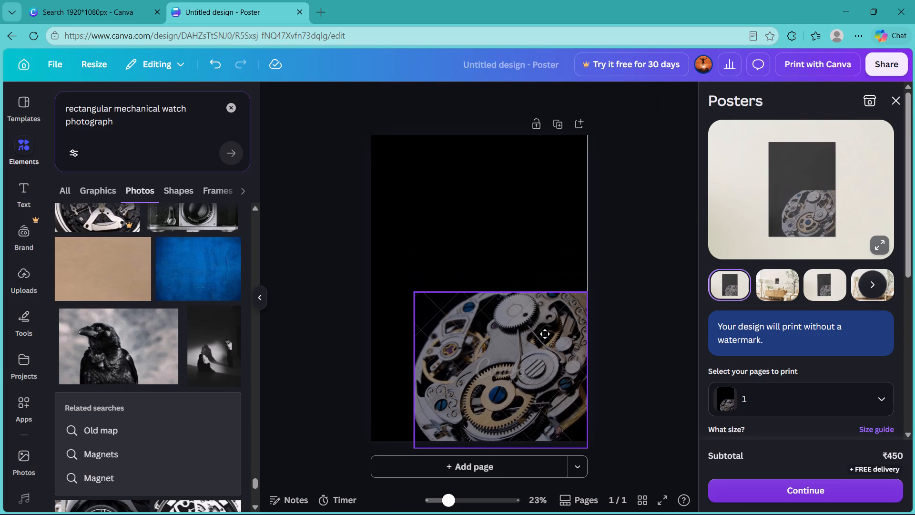
left_click_drag(545, 334, 550, 314)
left_click_drag(550, 314, 556, 290)
left_click(647, 299)
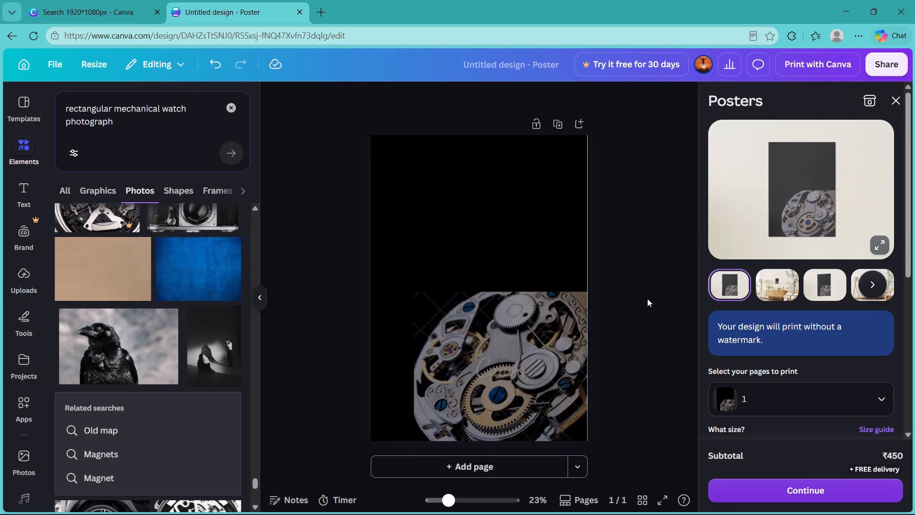
left_click(520, 331)
left_click_drag(520, 331, 520, 329)
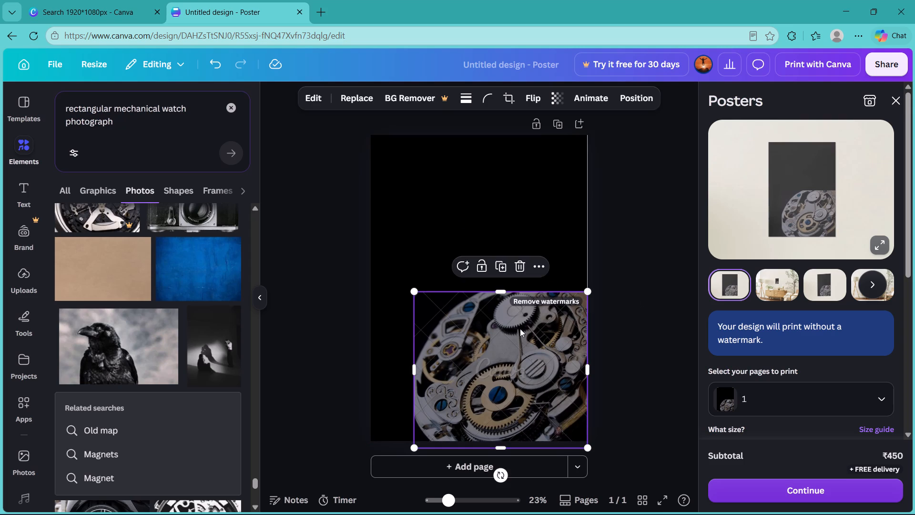
left_click_drag(520, 329, 520, 321)
left_click(627, 265)
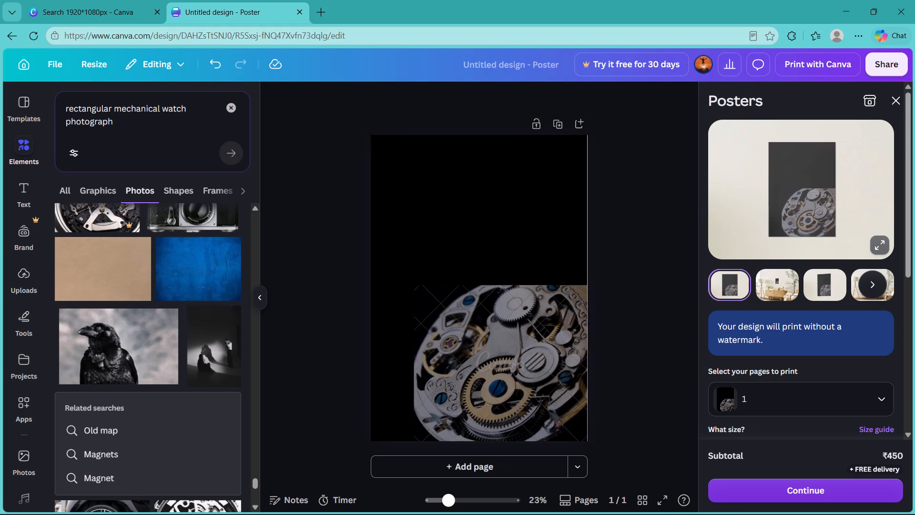
Replace the elements search text and search for "background web".
left_click(123, 117)
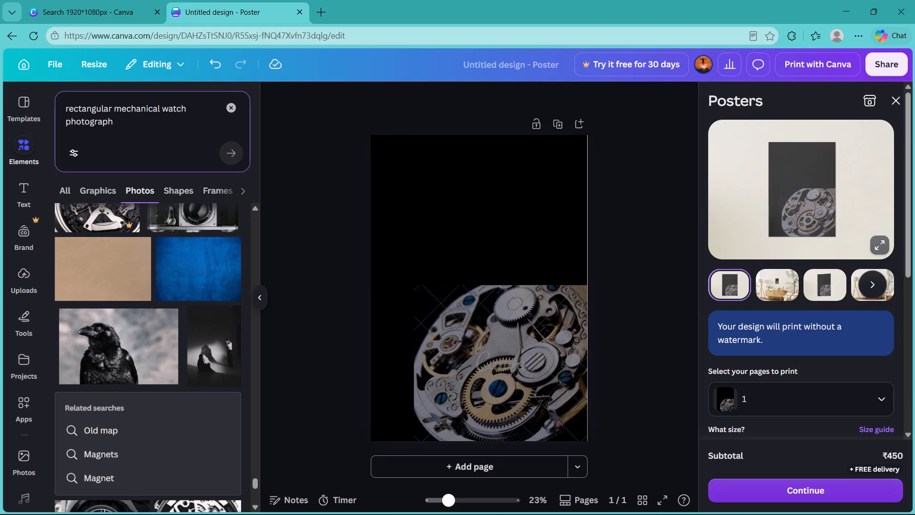
key("BackSpace")
key("BackSpace")
key("BackSpace")
key("BackSpace")
key("BackSpace")
key("BackSpace")
key("BackSpace")
key("BackSpace")
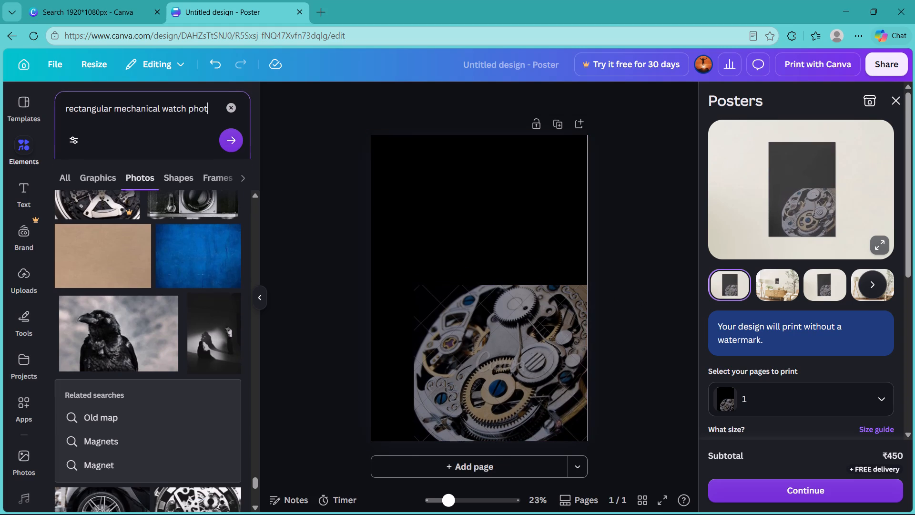
key("BackSpace")
key("BackSpace")
key("BackSpace")
key("BackSpace")
key("BackSpace")
key("BackSpace")
key("BackSpace")
key("BackSpace")
key("BackSpace")
key("BackSpace")
key("BackSpace")
key("BackSpace")
key("BackSpace")
key("BackSpace")
key("BackSpace")
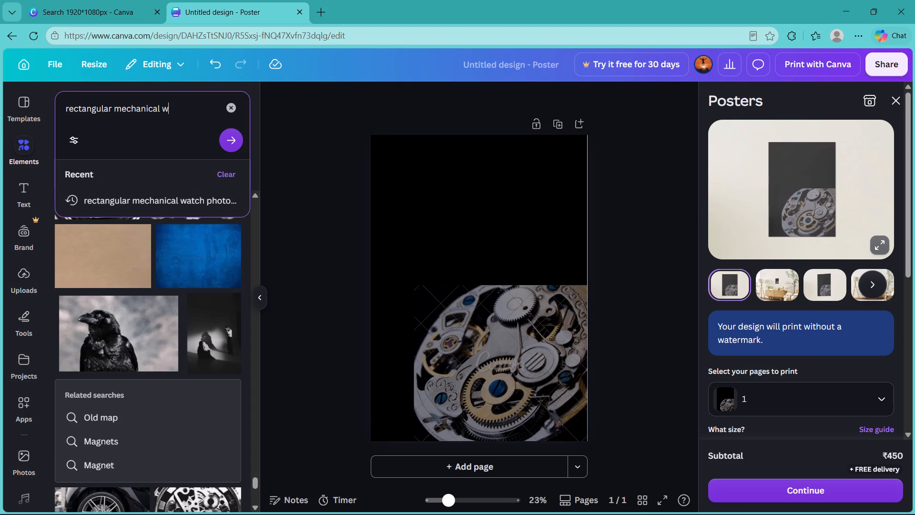
key("BackSpace")
key("BackSpace")
key("BackSpace")
key("BackSpace")
key("BackSpace")
key("BackSpace")
key("BackSpace")
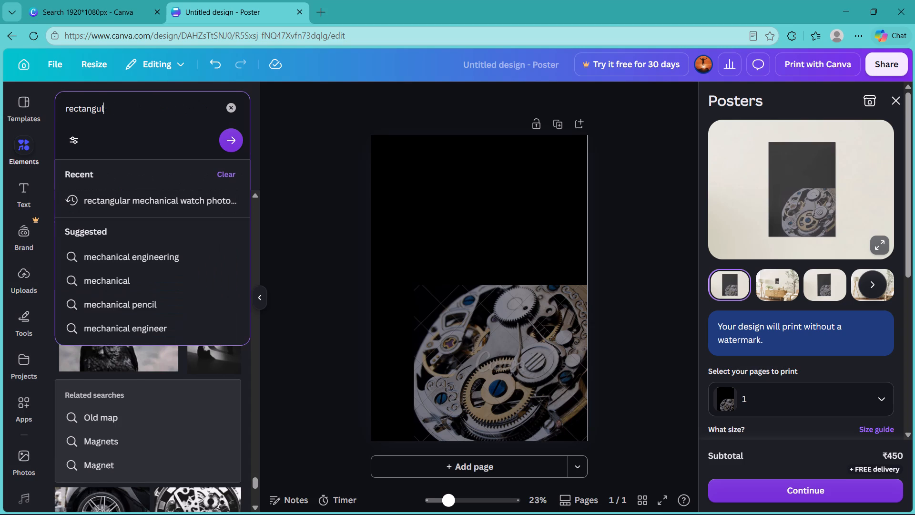
key("BackSpace")
key("BackSpace")
key("BackSpace")
key("BackSpace")
key("BackSpace")
key("BackSpace")
key("BackSpace")
key("BackSpace")
key("BackSpace")
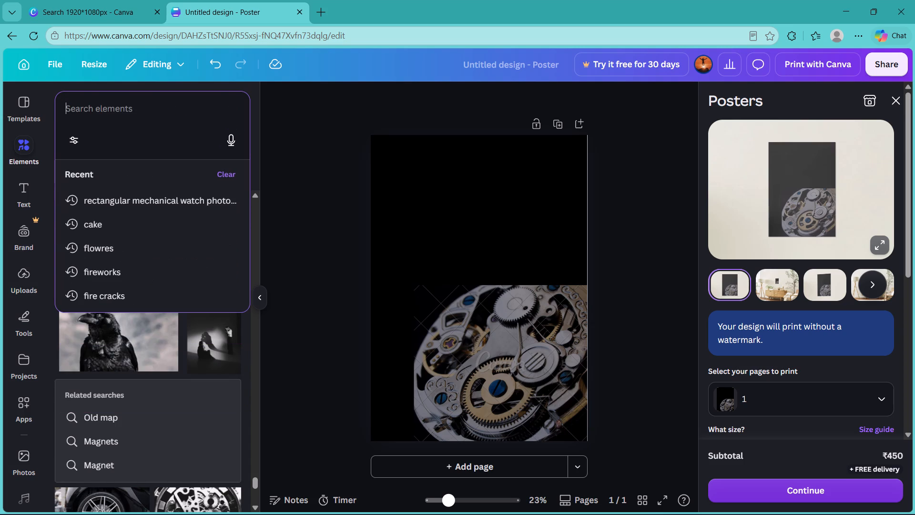
type("backg")
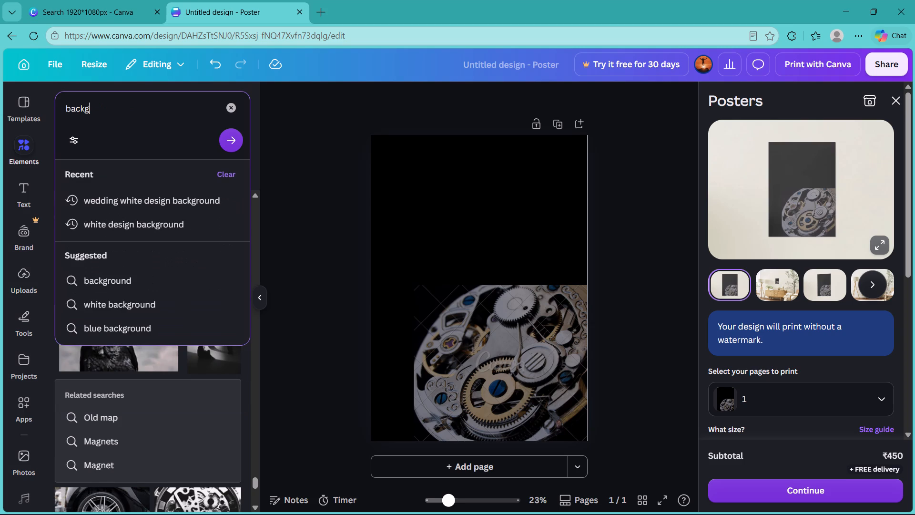
type("roun")
type("d")
key("space")
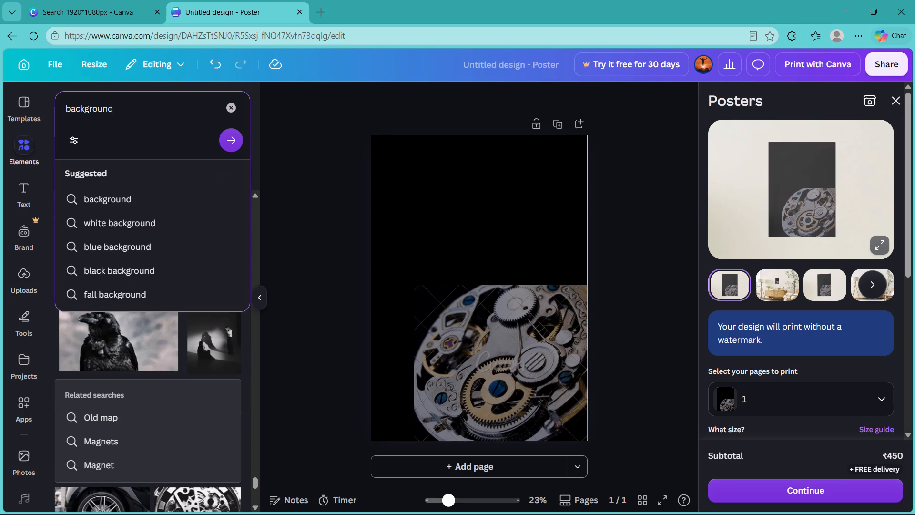
type("web")
key("space")
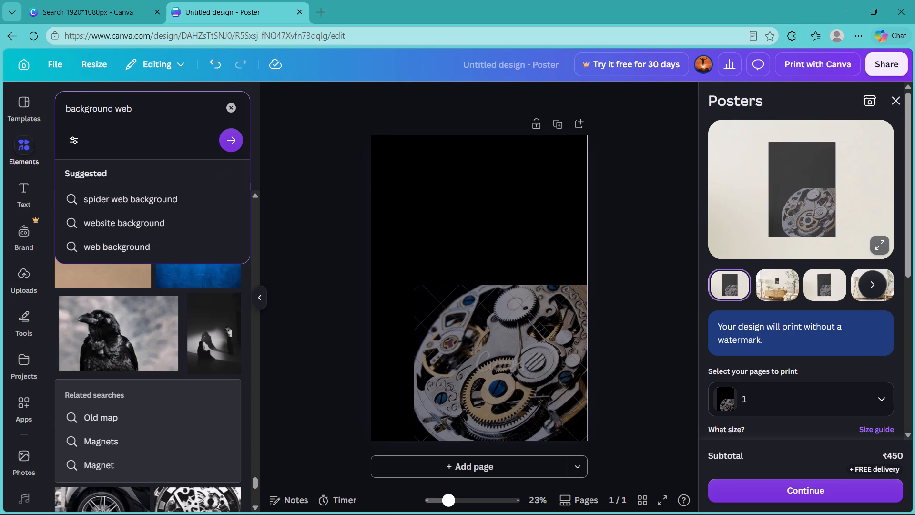
key("Return")
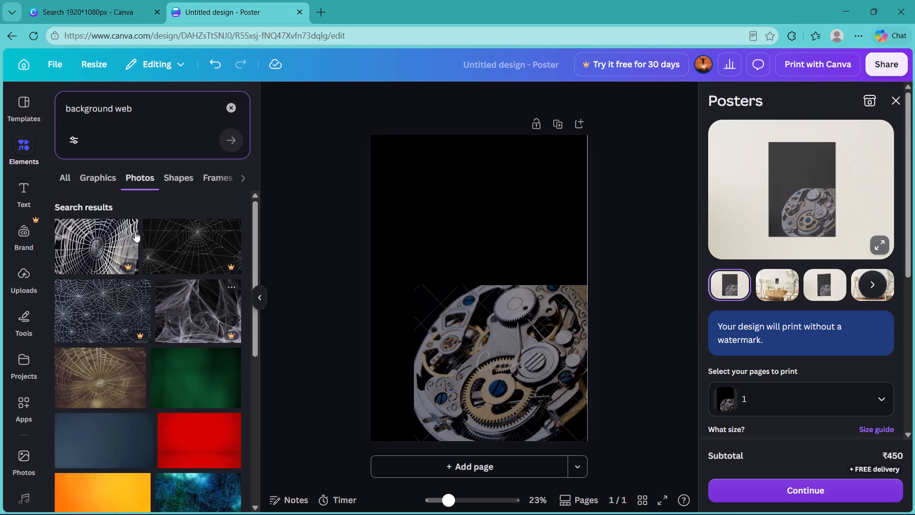
Find the teal clover-shaped line graphic among the "background web" graphics results and add it to the poster.
left_click(100, 176)
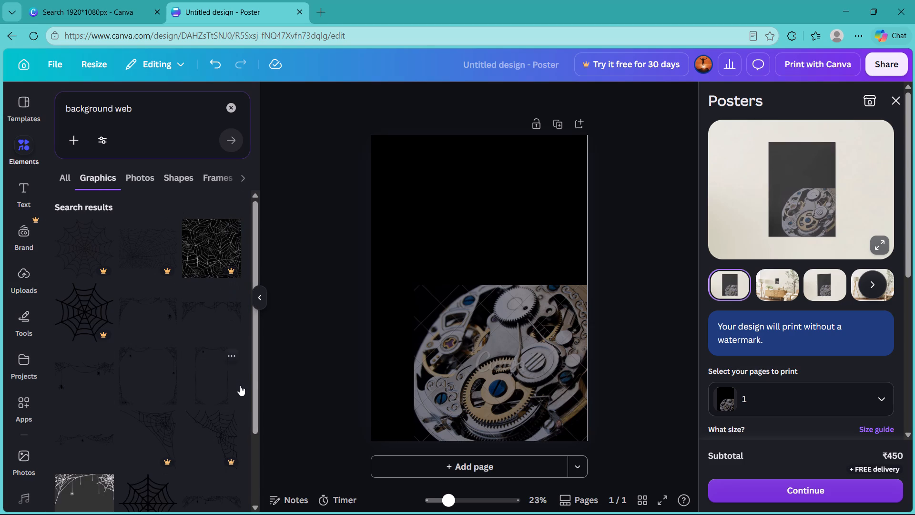
triple_click(256, 502)
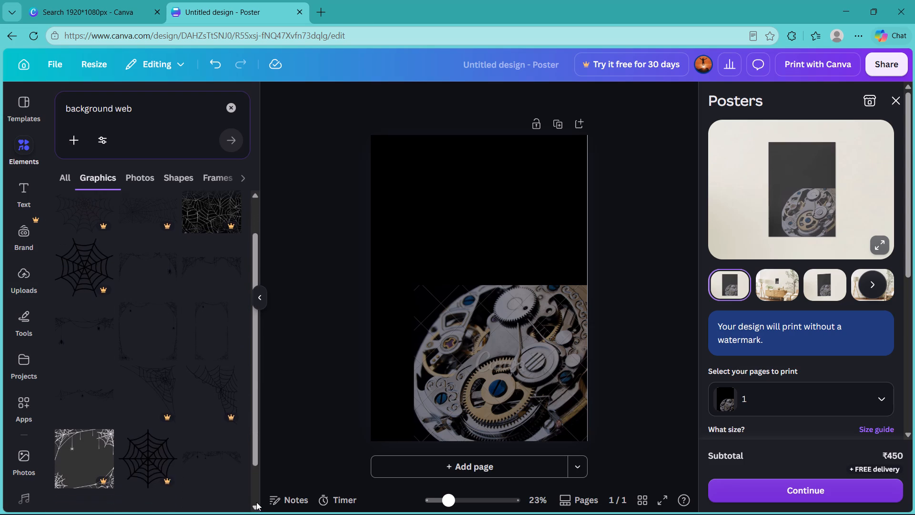
triple_click(256, 502)
triple_click(256, 502)
triple_click(256, 502)
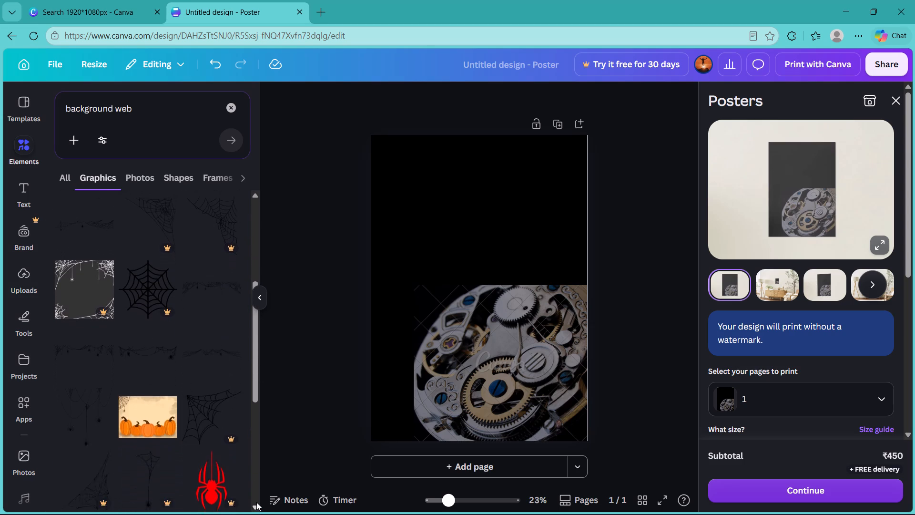
triple_click(256, 502)
triple_click(256, 502)
double_click(256, 502)
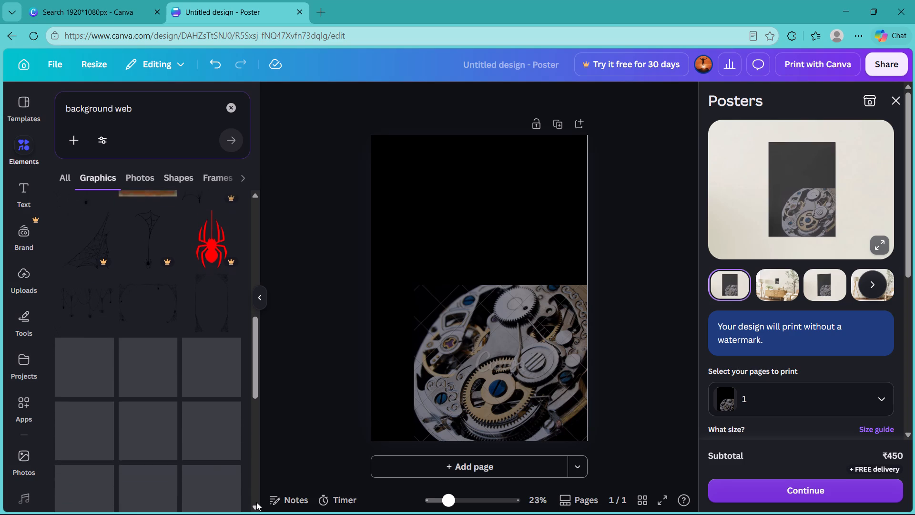
triple_click(256, 502)
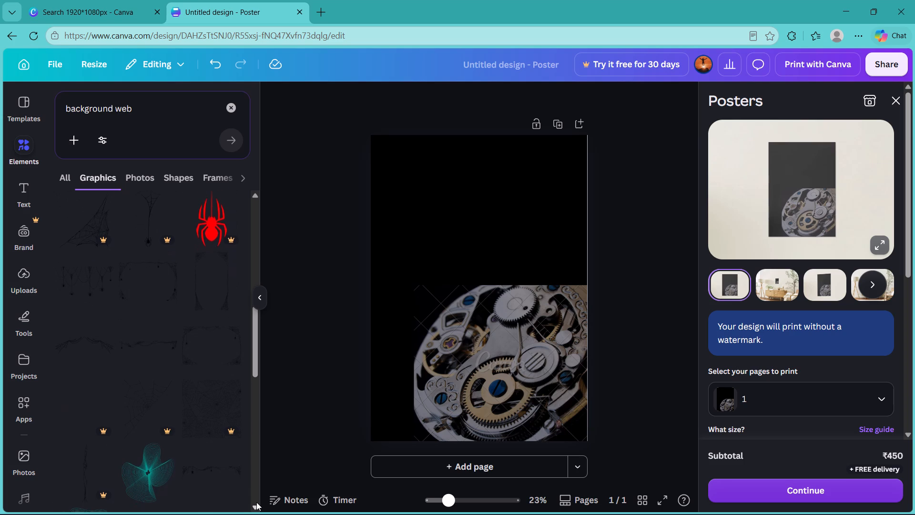
double_click(256, 502)
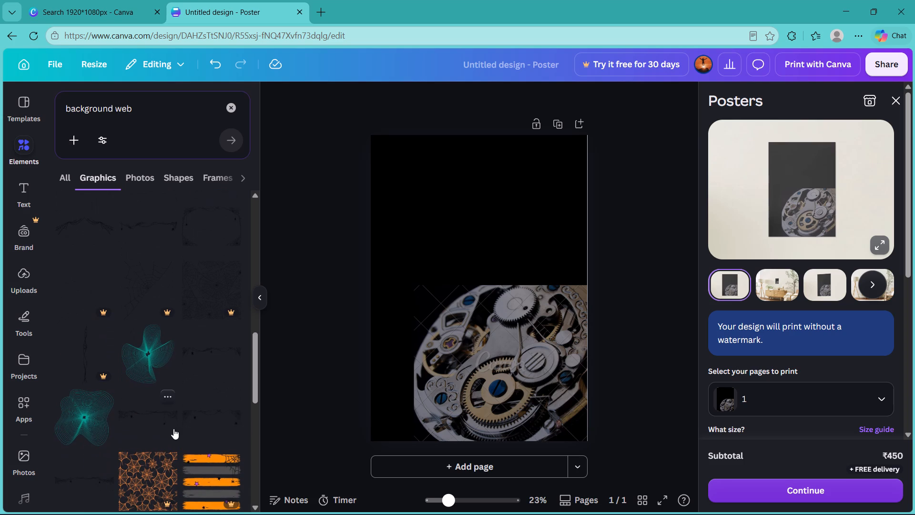
left_click(91, 410)
Show all Magic recommendations for the teal line graphic, and delete that graphic from the poster.
triple_click(253, 504)
left_click(253, 504)
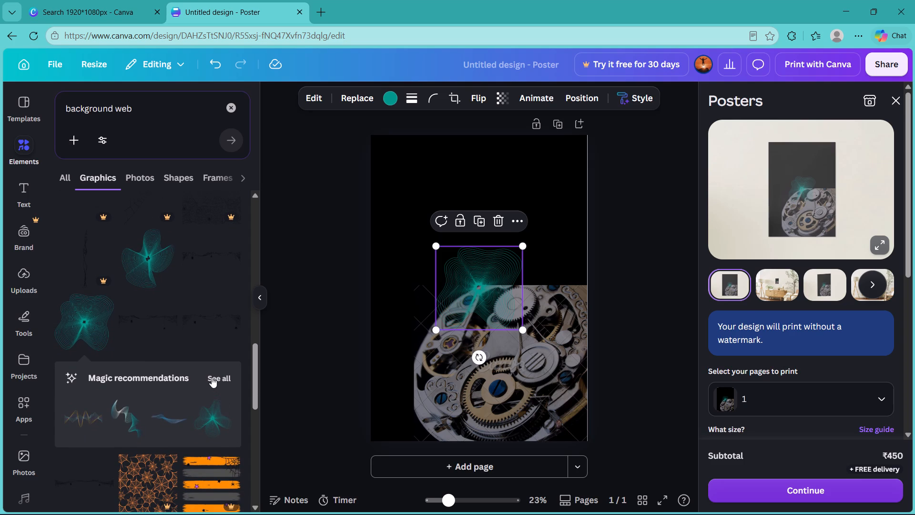
left_click(212, 374)
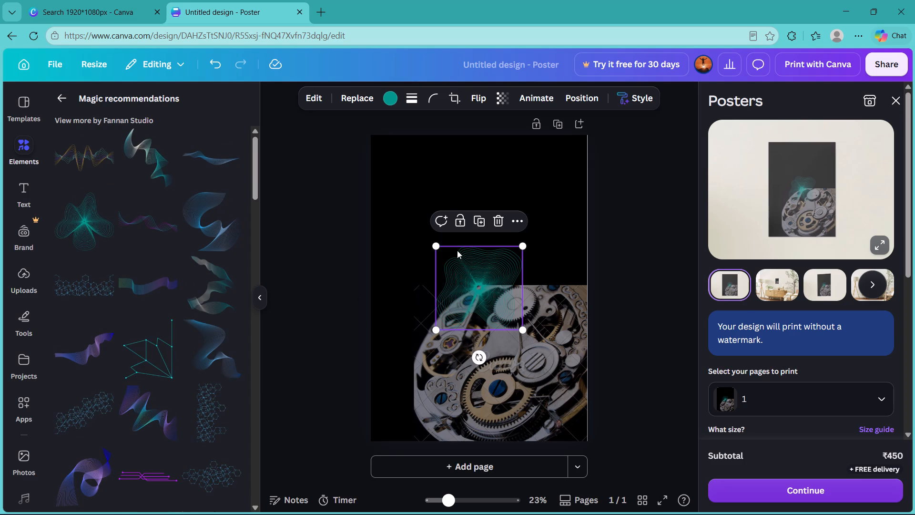
left_click(499, 216)
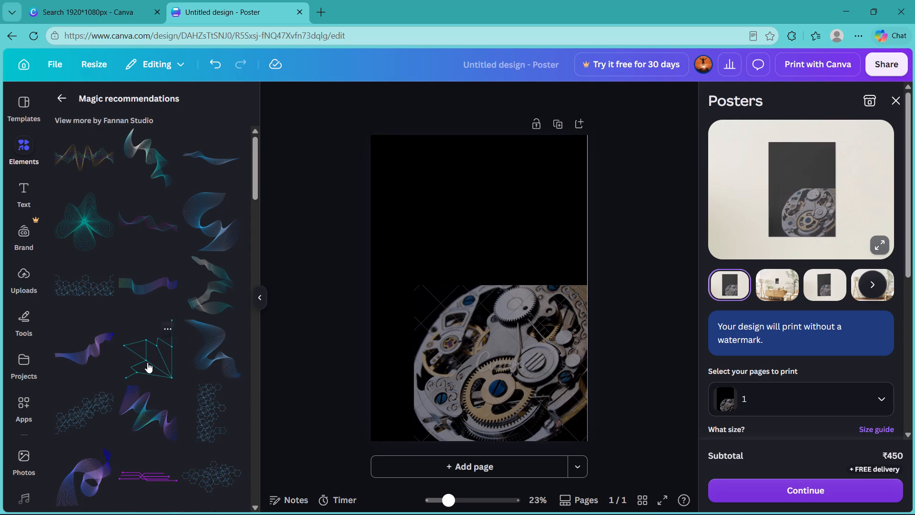
Add the diagonal blue hexagon network graphic, enlarge it and place it over the poster page's top left corner.
left_click(81, 410)
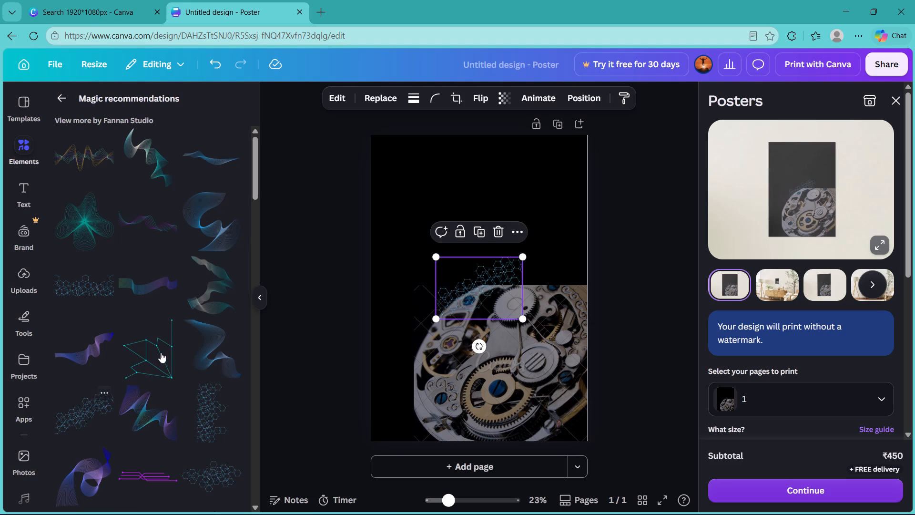
left_click_drag(432, 319, 379, 358)
left_click_drag(452, 318, 436, 182)
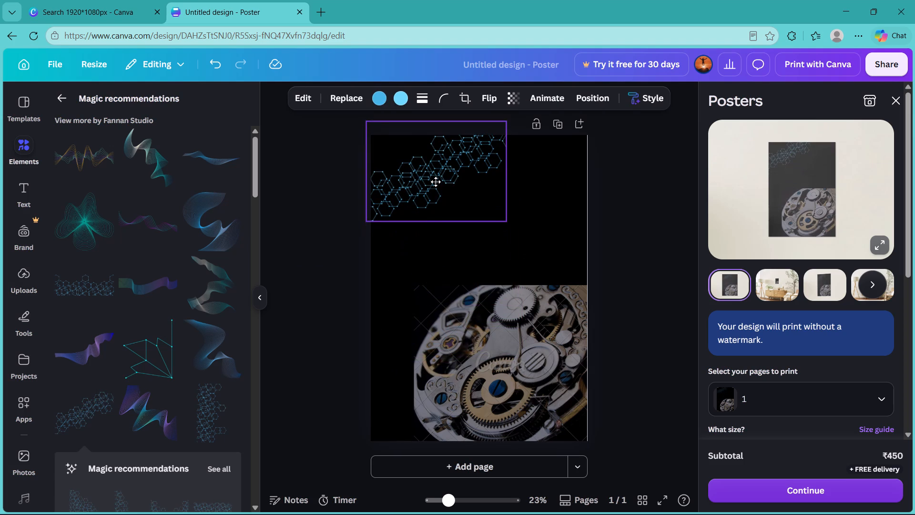
left_click_drag(436, 182, 417, 166)
left_click(320, 296)
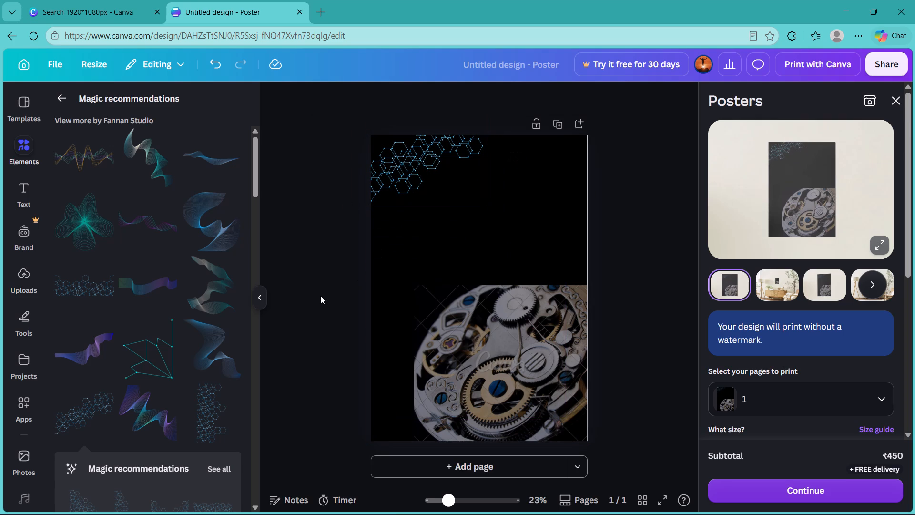
Add the purple, blue and teal wave graphic, enlarge it and place it overlapping the poster page's bottom left corner.
left_click(137, 409)
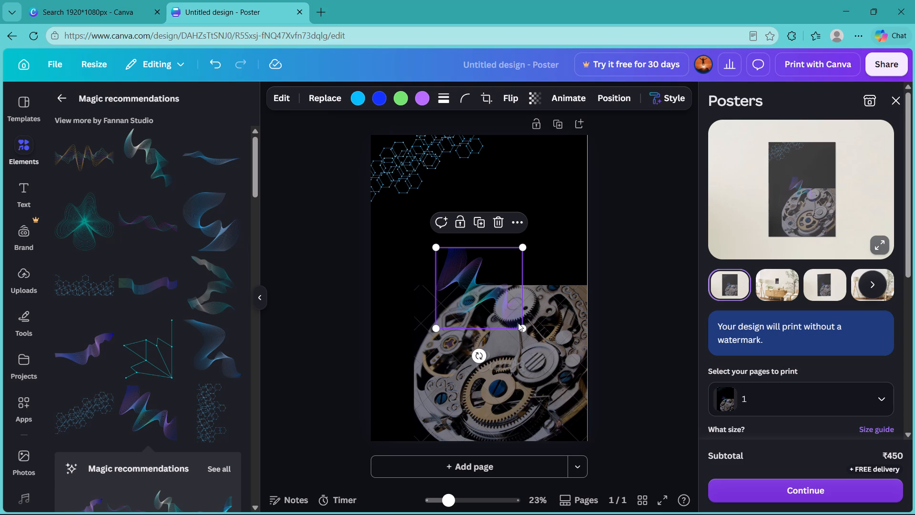
left_click_drag(522, 330, 532, 461)
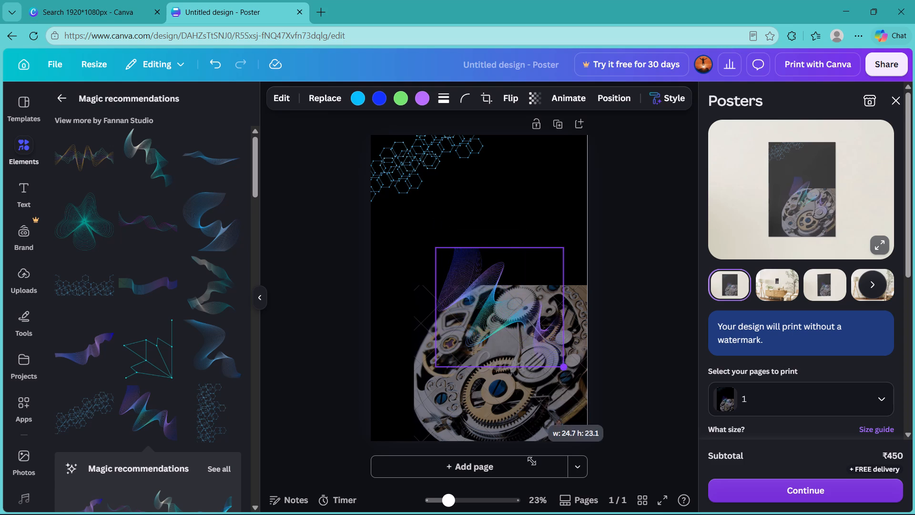
left_click_drag(532, 461, 494, 415)
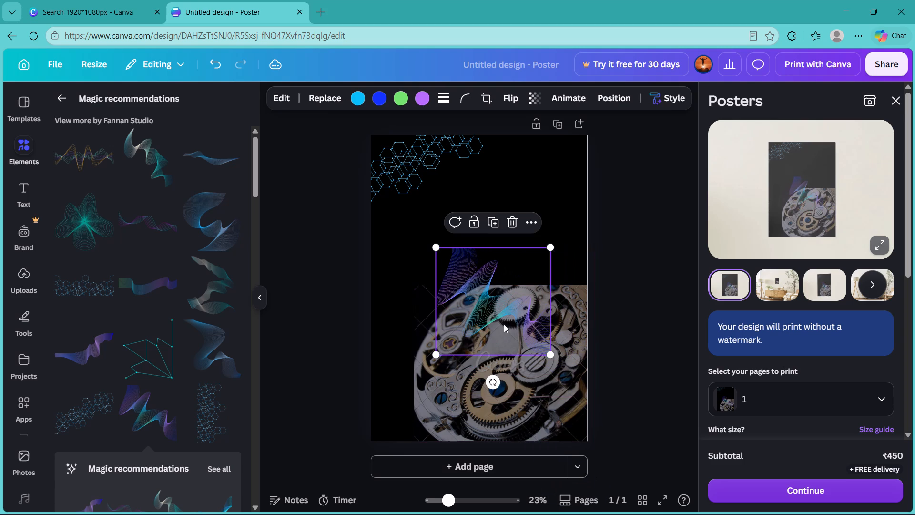
left_click_drag(502, 321, 409, 442)
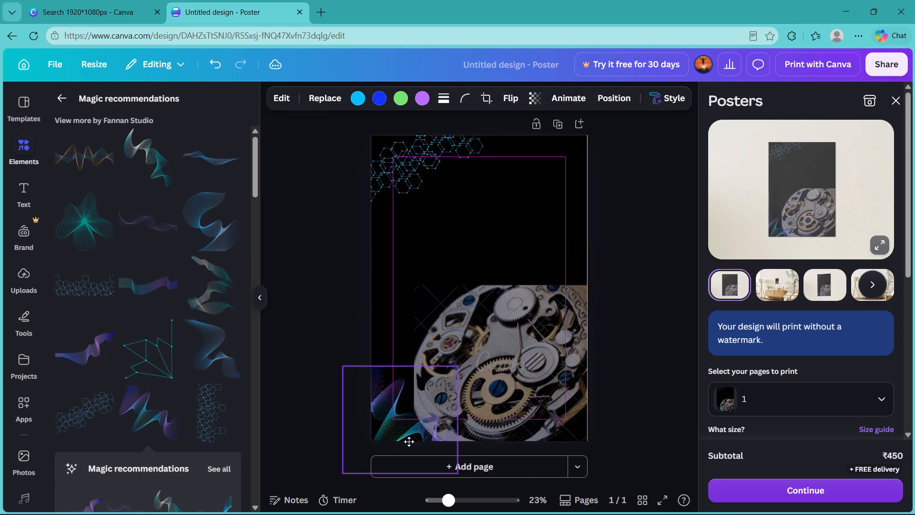
left_click_drag(409, 442, 414, 452)
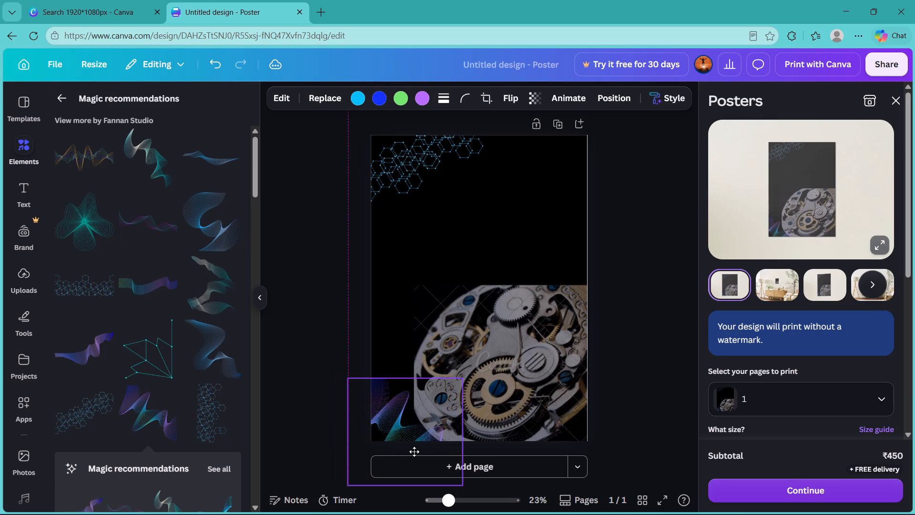
left_click_drag(414, 452, 417, 451)
left_click(306, 408)
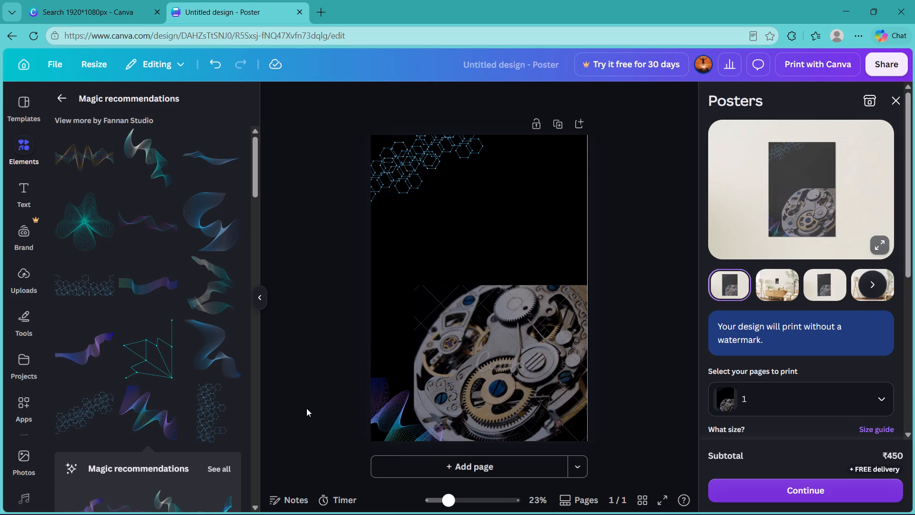
Set the transparency of the wave graphic in the page's bottom left corner to 46.
left_click(386, 416)
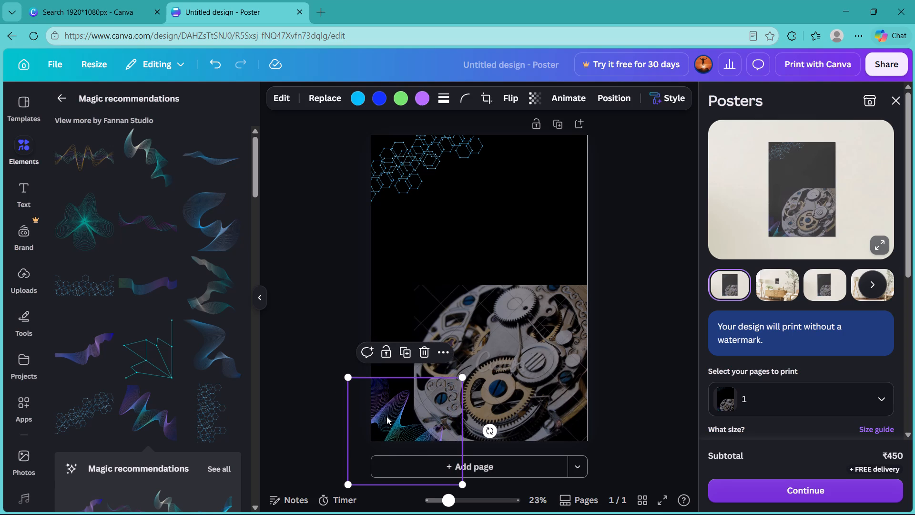
left_click(529, 103)
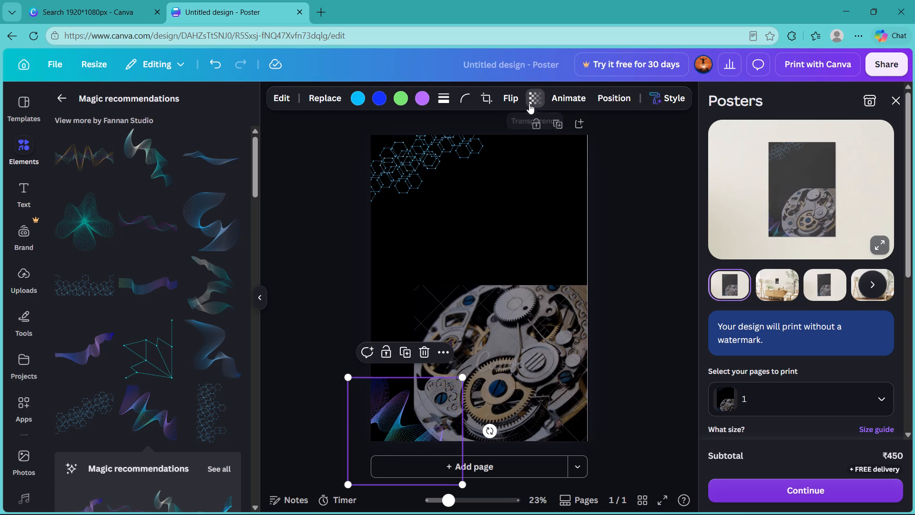
left_click(539, 144)
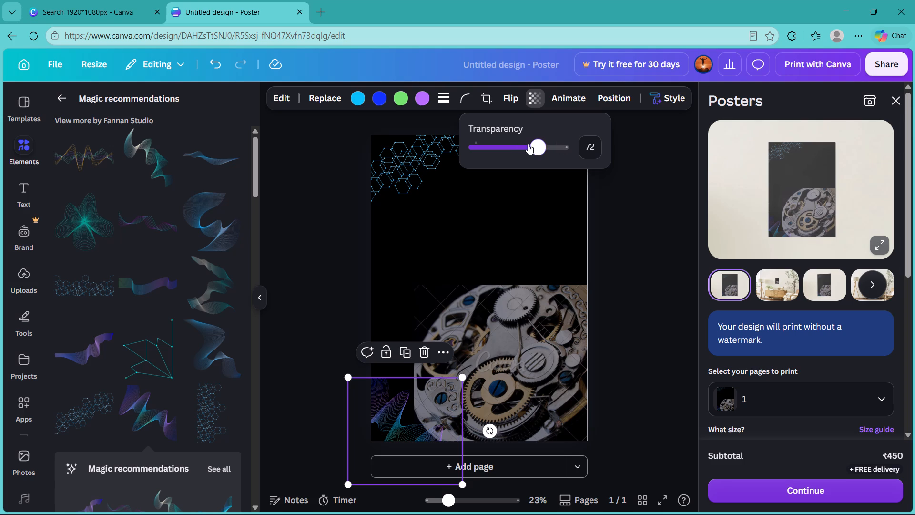
left_click(515, 145)
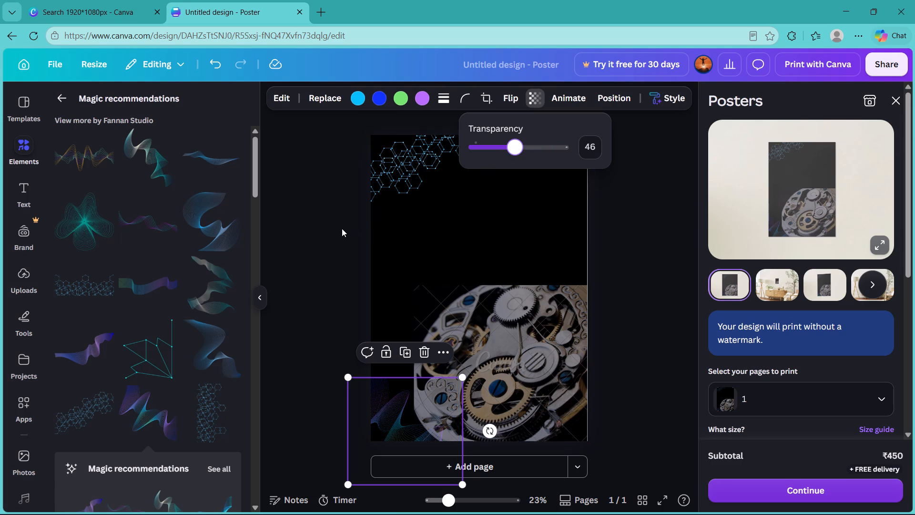
left_click(338, 229)
Lower the transparency value of the hexagon graphic in the page's top left corner to roughly half.
left_click(418, 158)
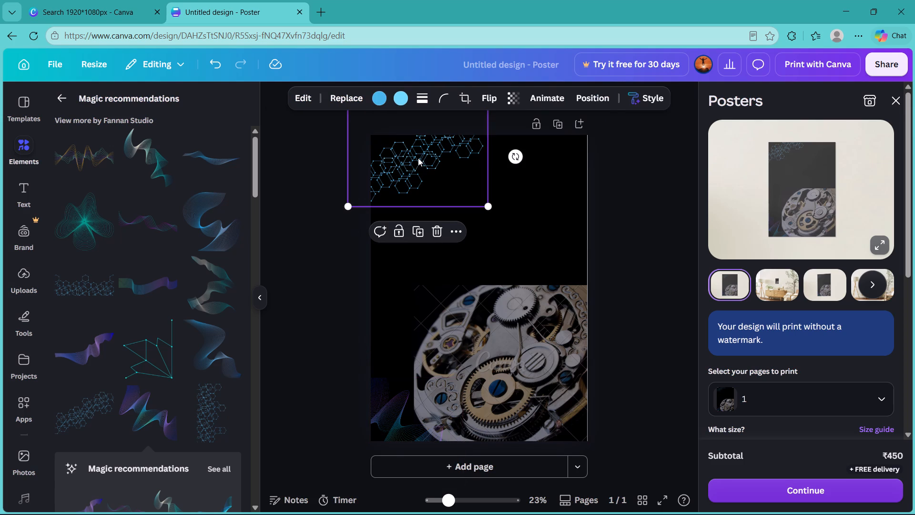
left_click(515, 98)
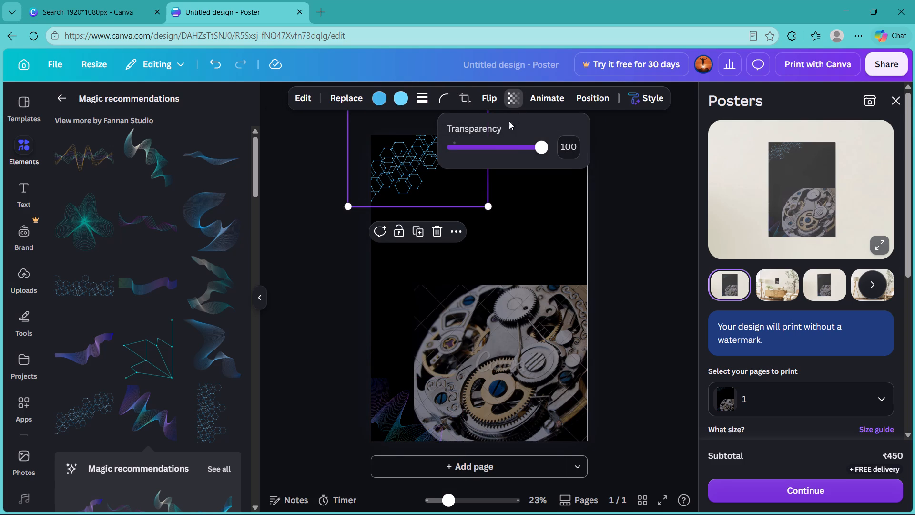
left_click(514, 144)
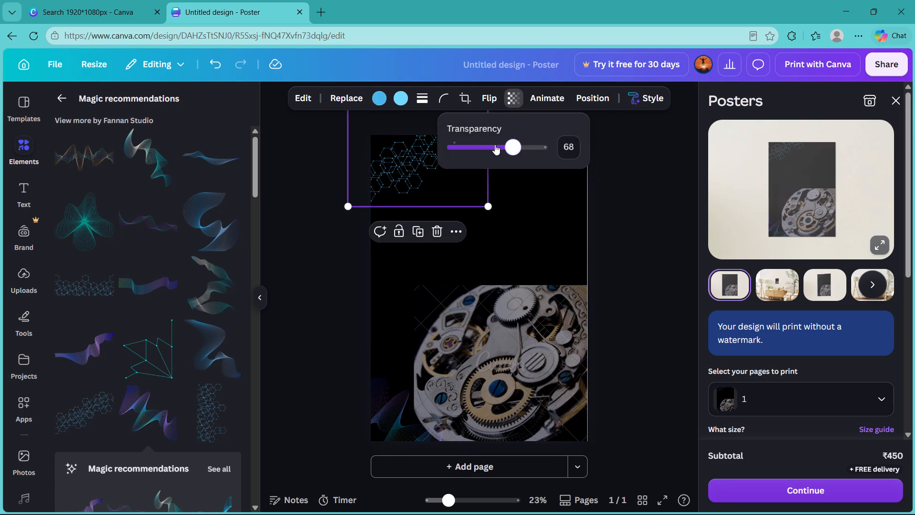
left_click(495, 144)
left_click(304, 245)
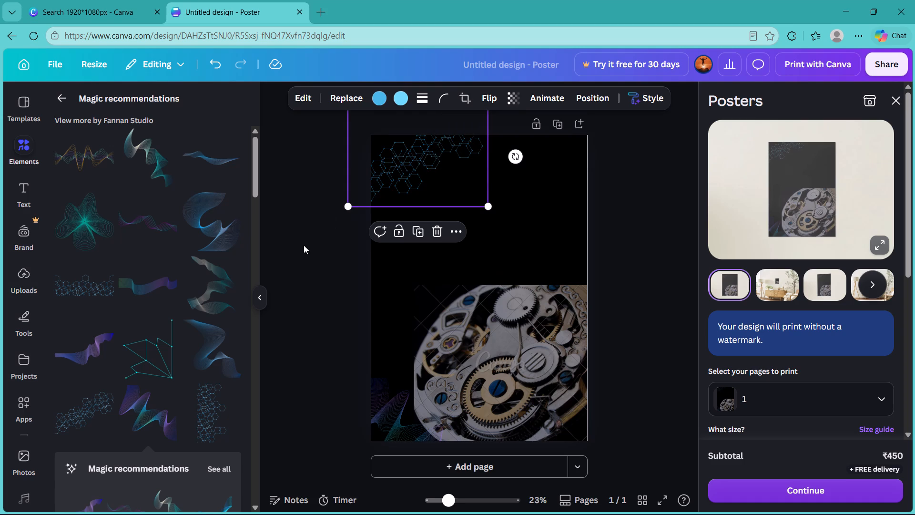
left_click(304, 245)
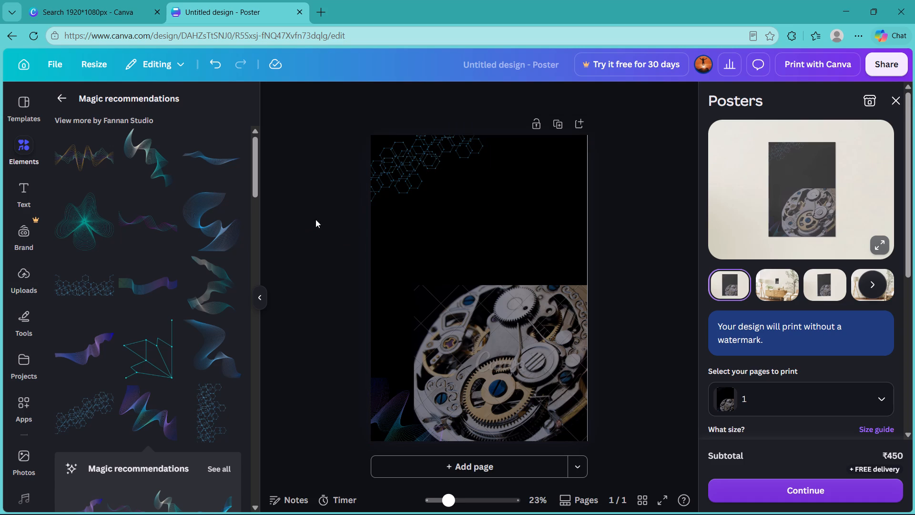
Add the dark blue circuit-line graphic from the recommendations, shrink it and place it in the poster page's top right corner.
left_click(255, 506)
triple_click(255, 506)
triple_click(255, 506)
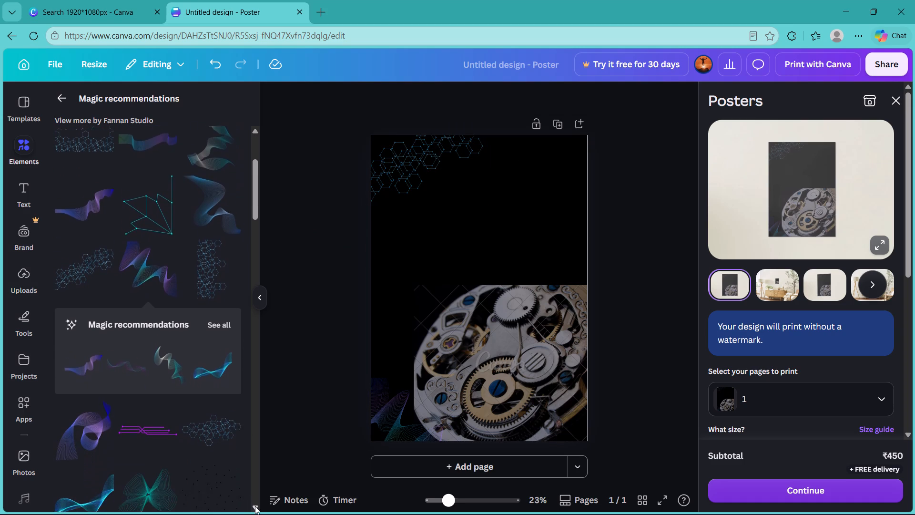
triple_click(255, 506)
triple_click(255, 506)
triple_click(255, 506)
left_click(255, 506)
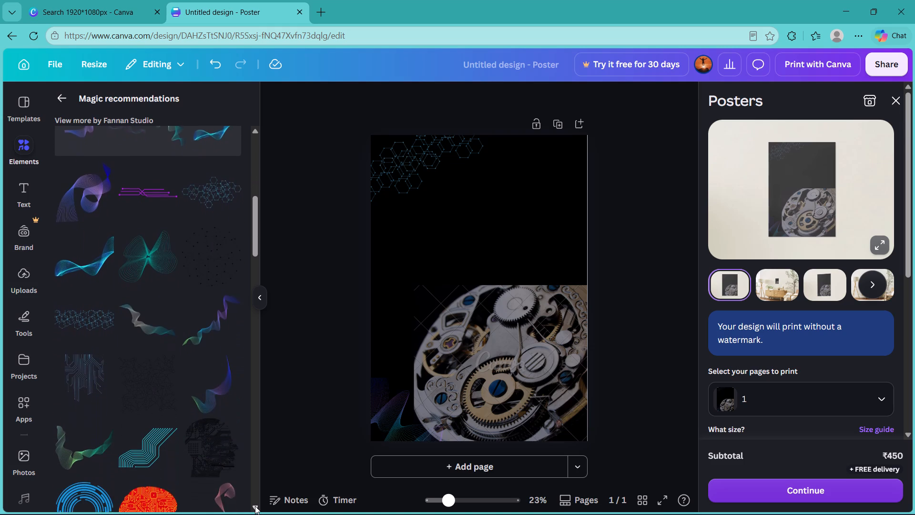
triple_click(255, 506)
left_click(255, 506)
triple_click(255, 506)
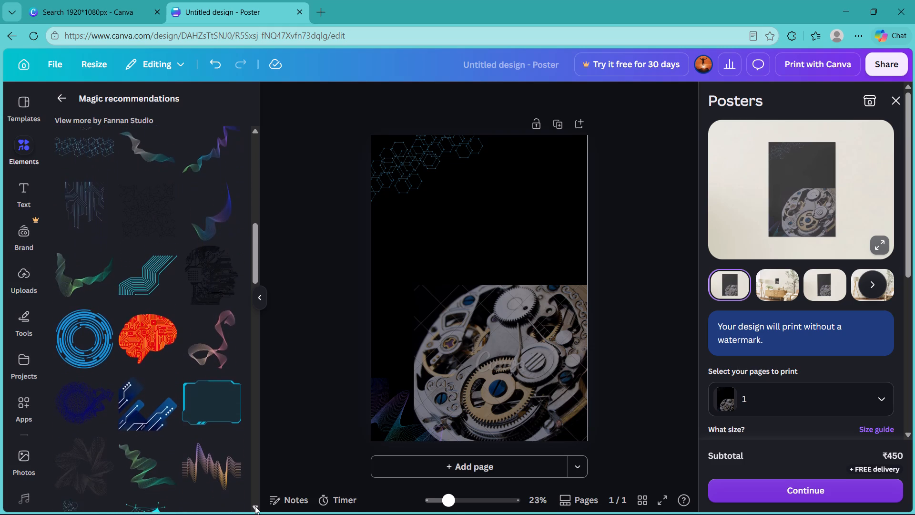
left_click(255, 506)
left_click(255, 506)
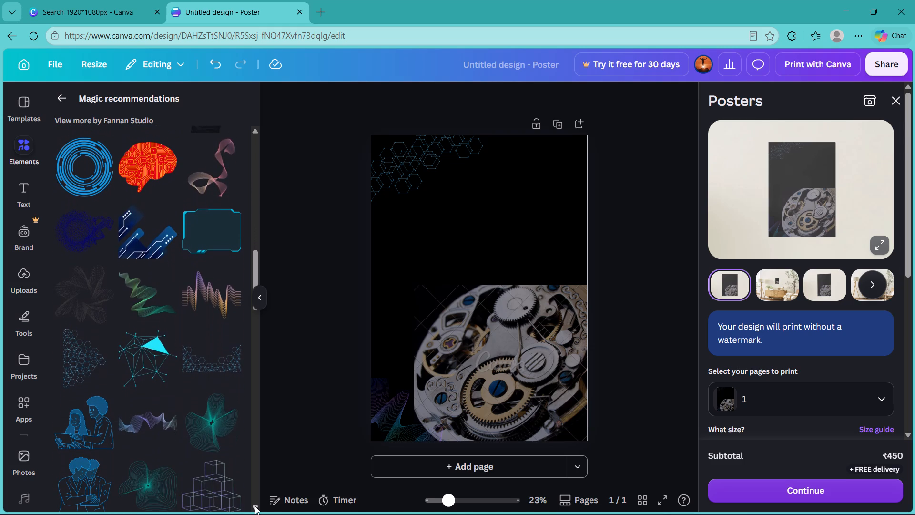
left_click(147, 230)
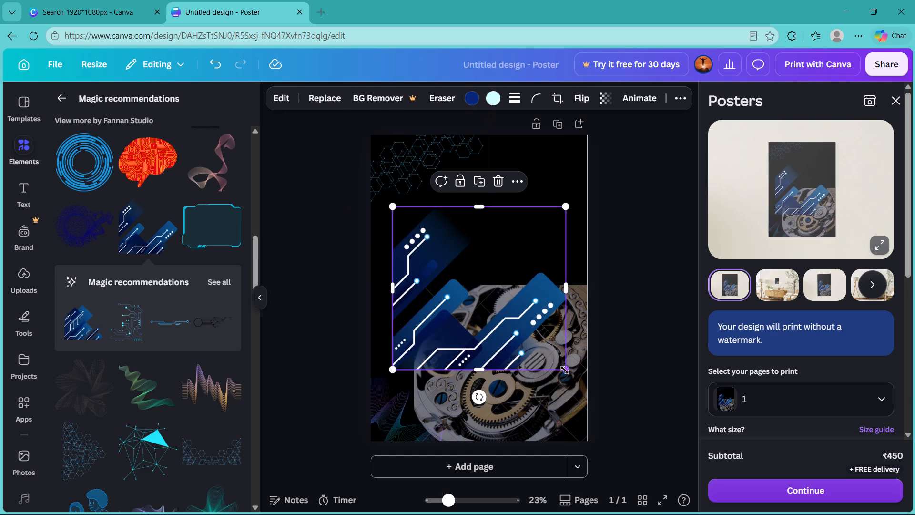
left_click_drag(565, 372, 443, 278)
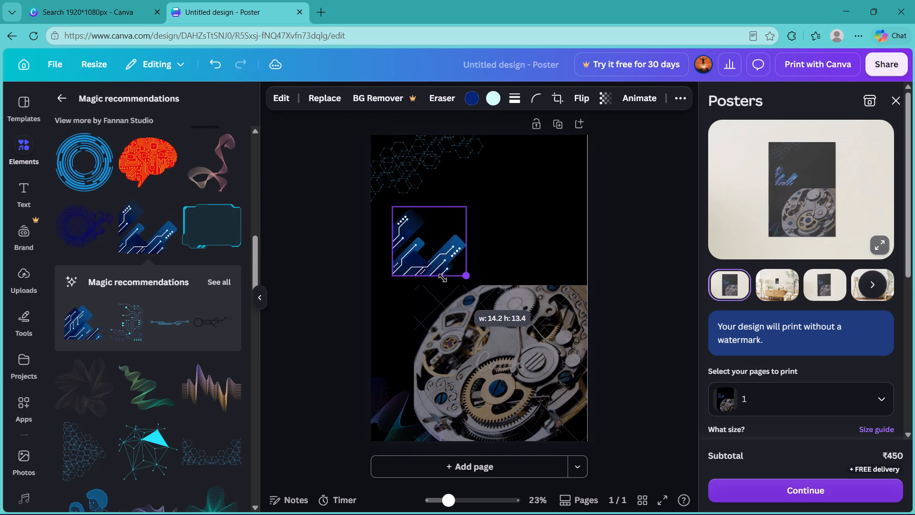
left_click_drag(443, 278, 431, 268)
left_click_drag(419, 235, 487, 202)
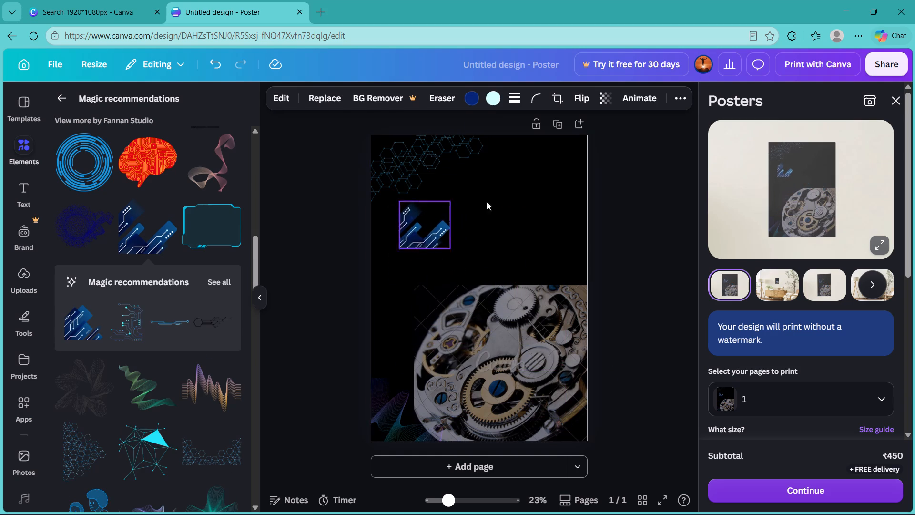
left_click_drag(487, 202, 564, 163)
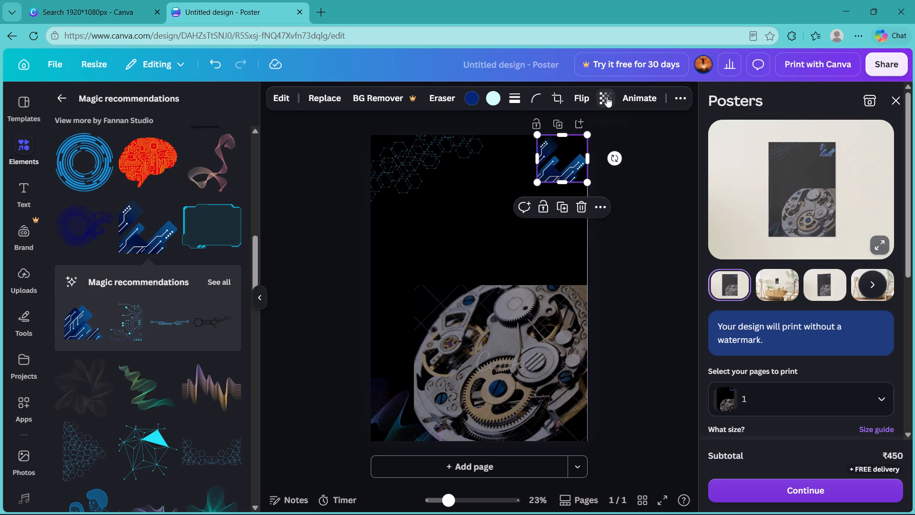
Set the transparency of the blue circuit graphic in the page's top right corner to 52.
left_click(607, 97)
left_click(591, 145)
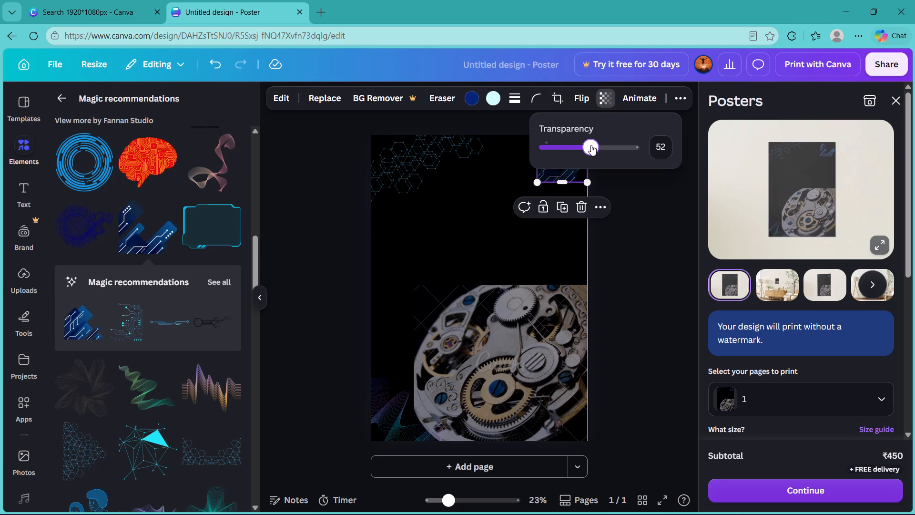
left_click(616, 289)
left_click(616, 289)
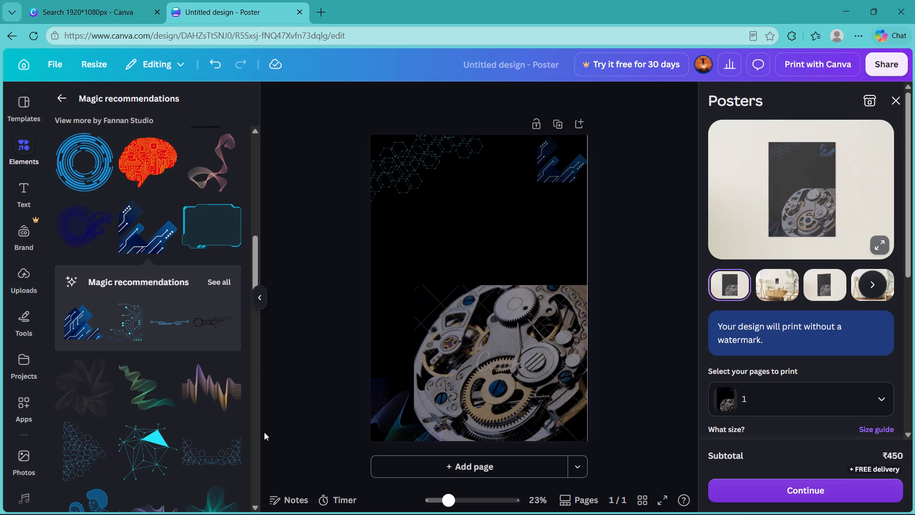
Browse the remaining recommended graphics and the "background web" graphics results for another decoration for the poster.
double_click(255, 507)
triple_click(255, 507)
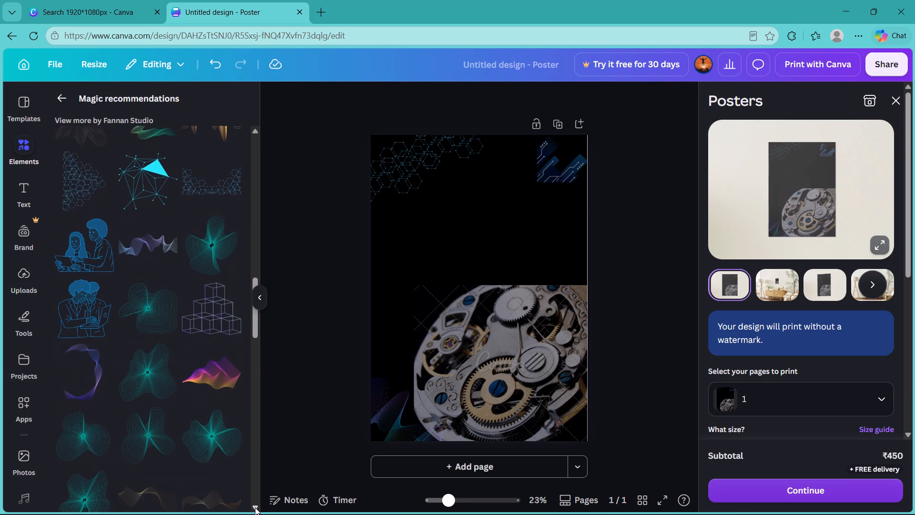
triple_click(255, 507)
double_click(255, 507)
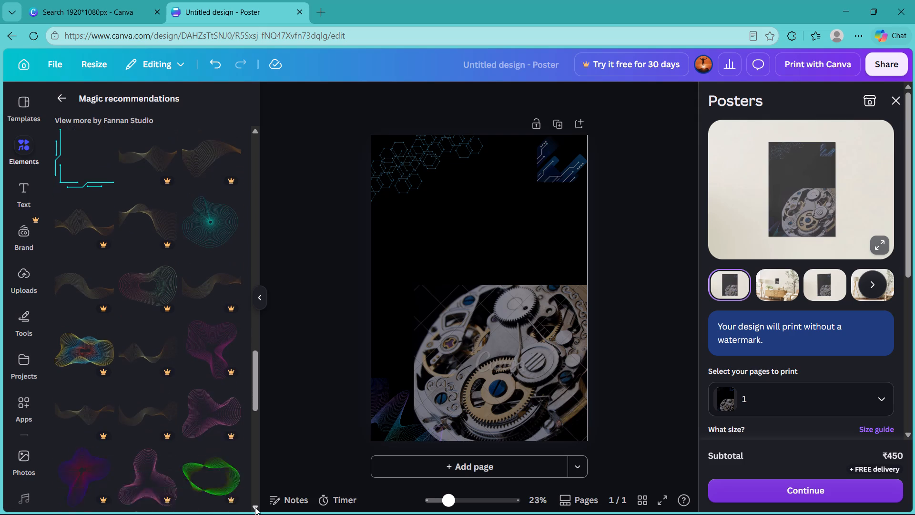
left_click(255, 507)
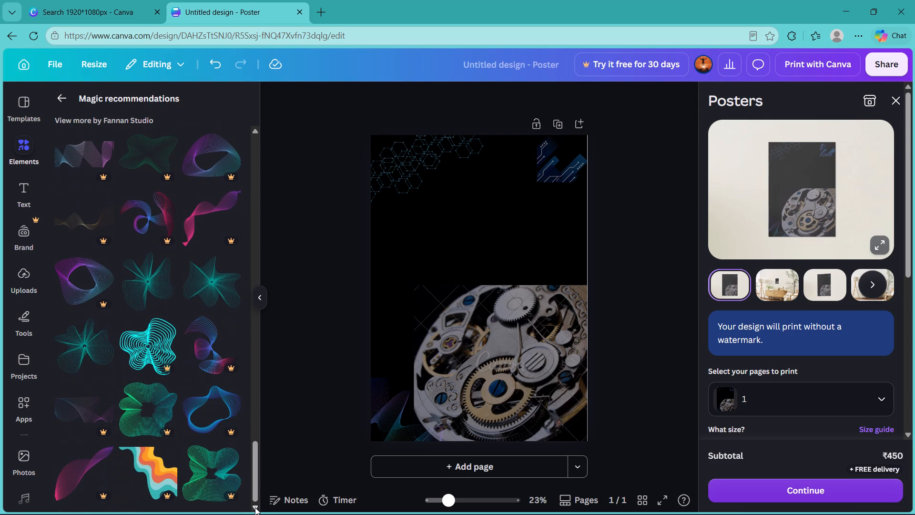
left_click(59, 99)
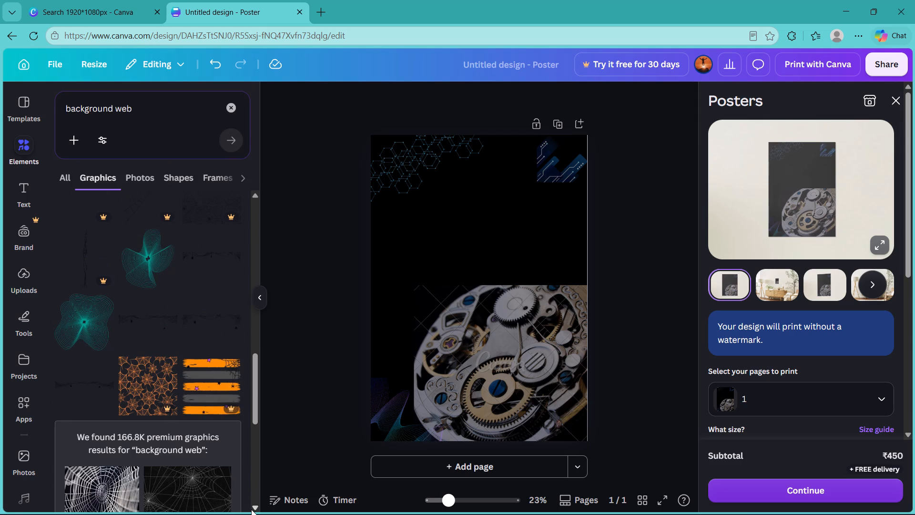
double_click(255, 498)
double_click(255, 498)
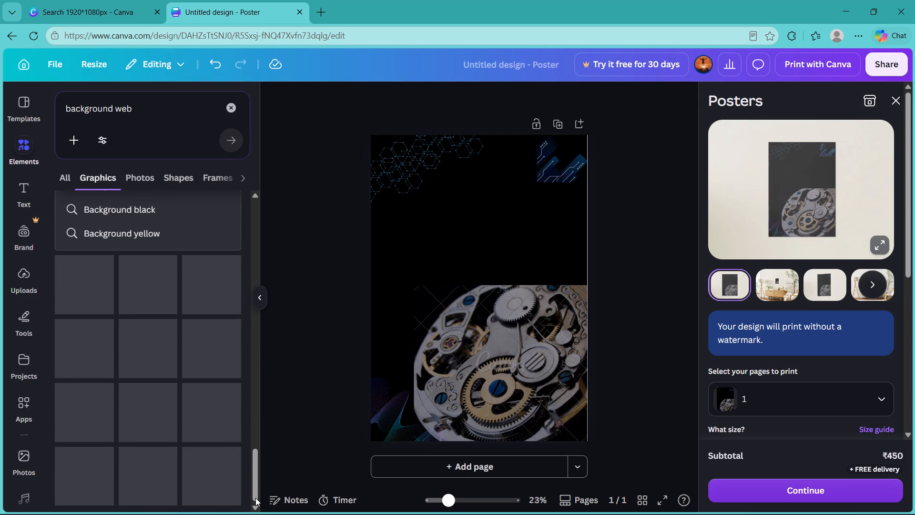
left_click(255, 498)
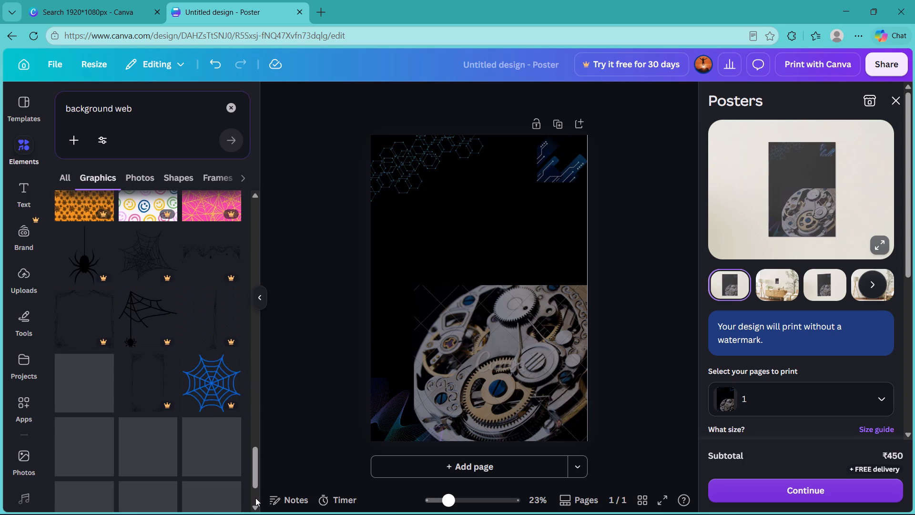
double_click(255, 498)
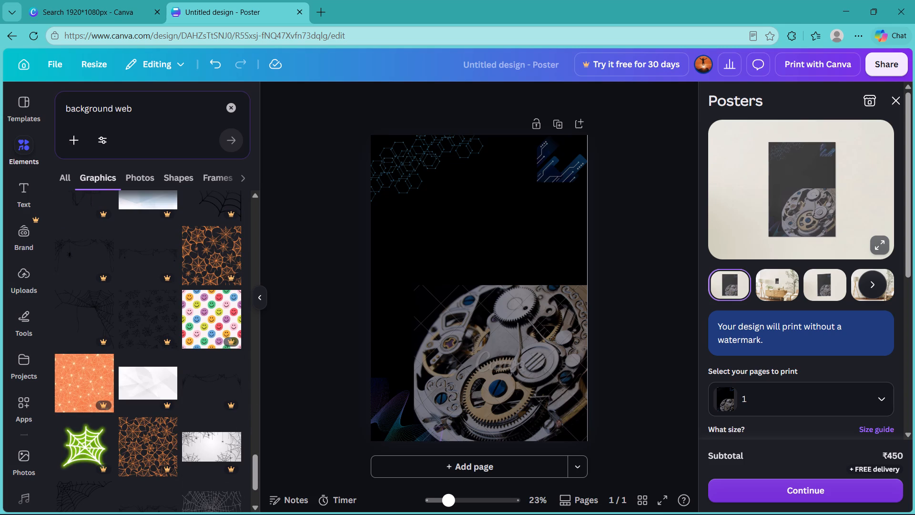
Search the elements for "space" and show only graphics.
left_click(230, 113)
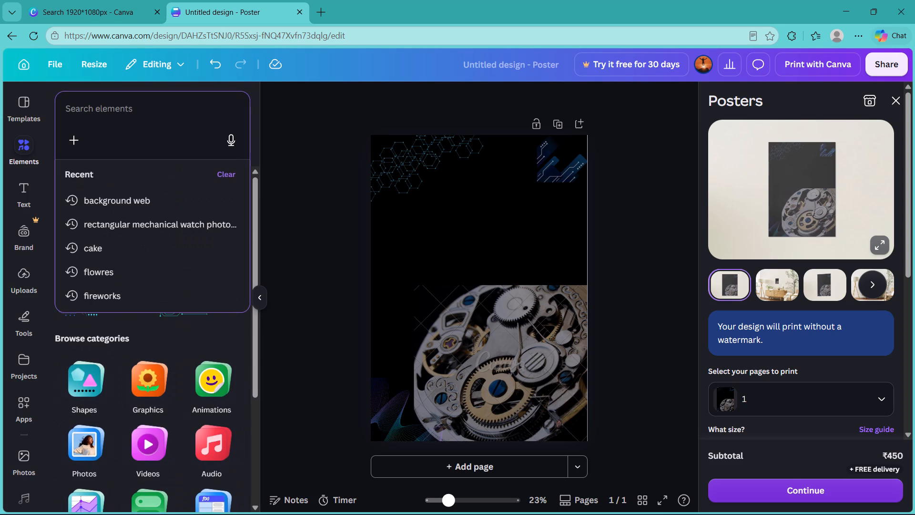
type("space")
key("Return")
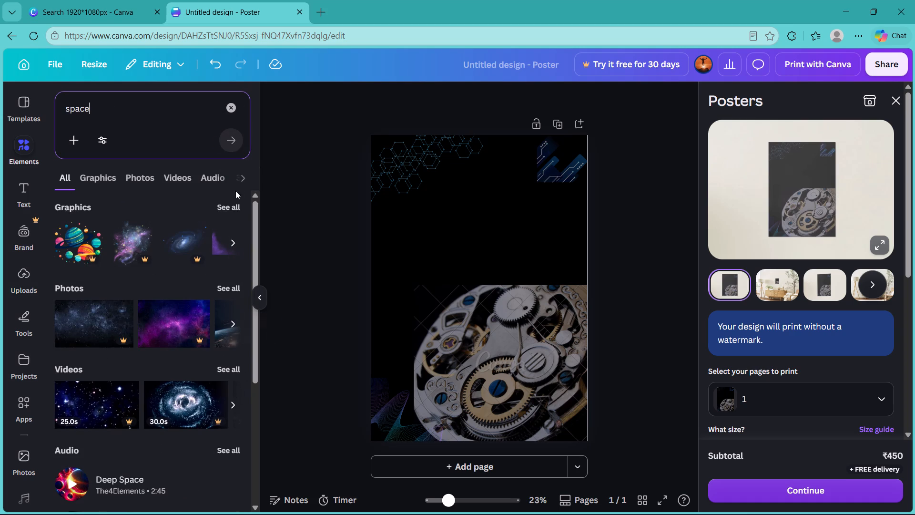
left_click(91, 175)
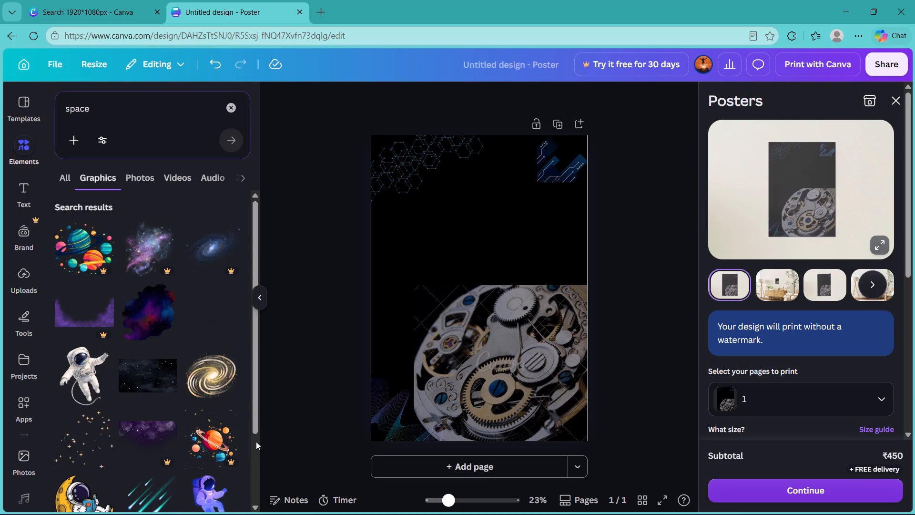
Add the purple starry nebula graphic, enlarge it and place it towards the page's left side, overlapping the watch photo.
left_click(255, 504)
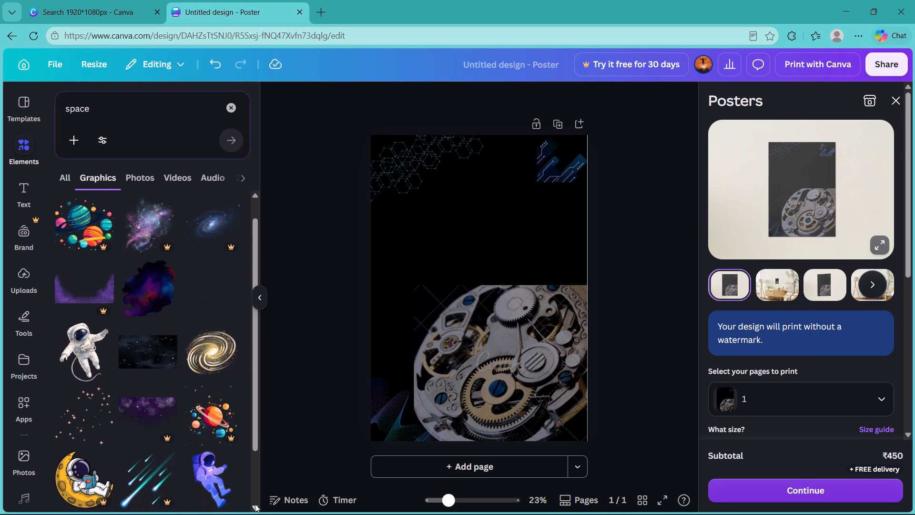
triple_click(255, 504)
triple_click(255, 504)
left_click(255, 504)
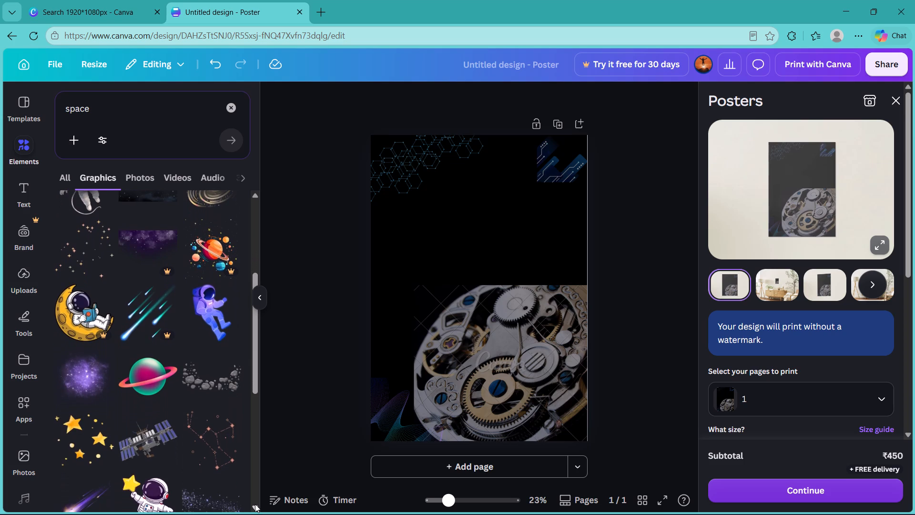
left_click(255, 504)
double_click(255, 504)
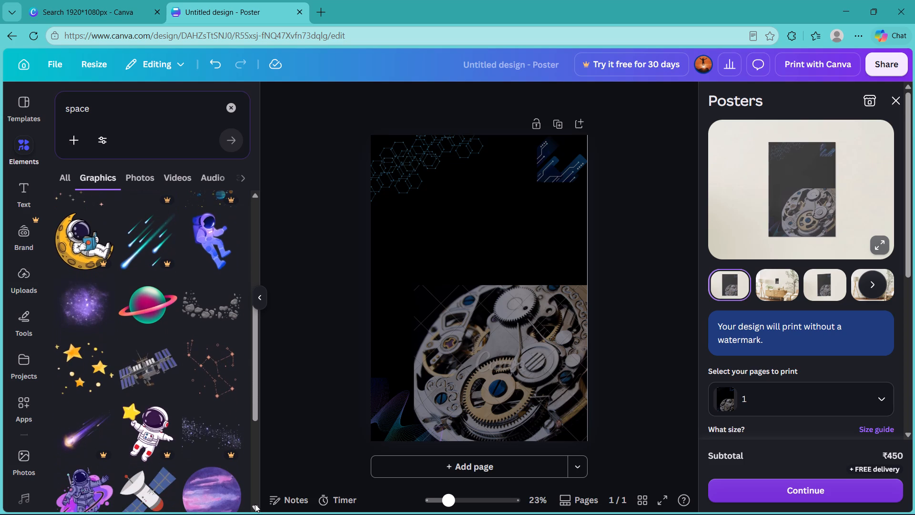
double_click(255, 504)
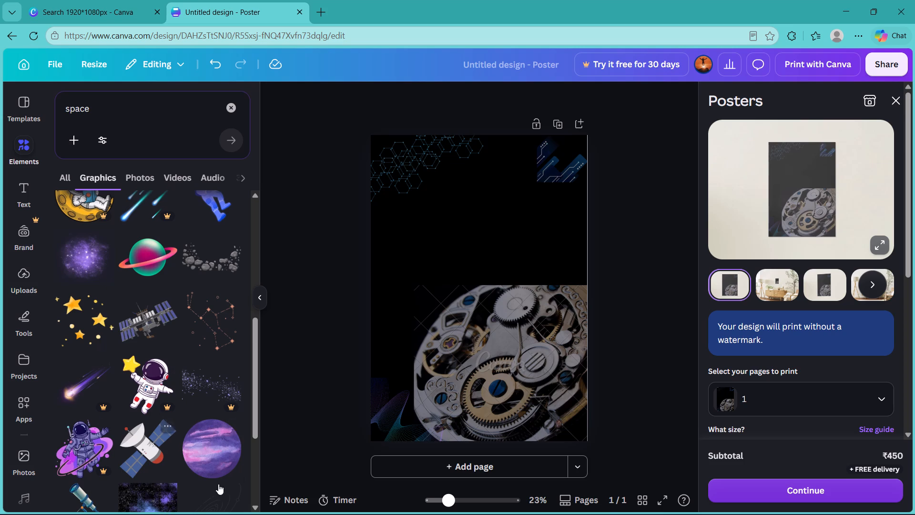
left_click(90, 267)
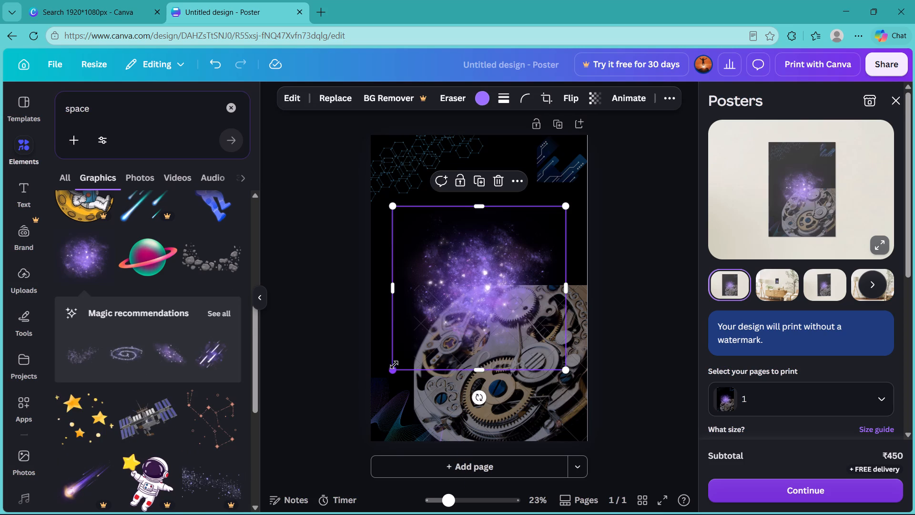
left_click_drag(393, 365, 385, 391)
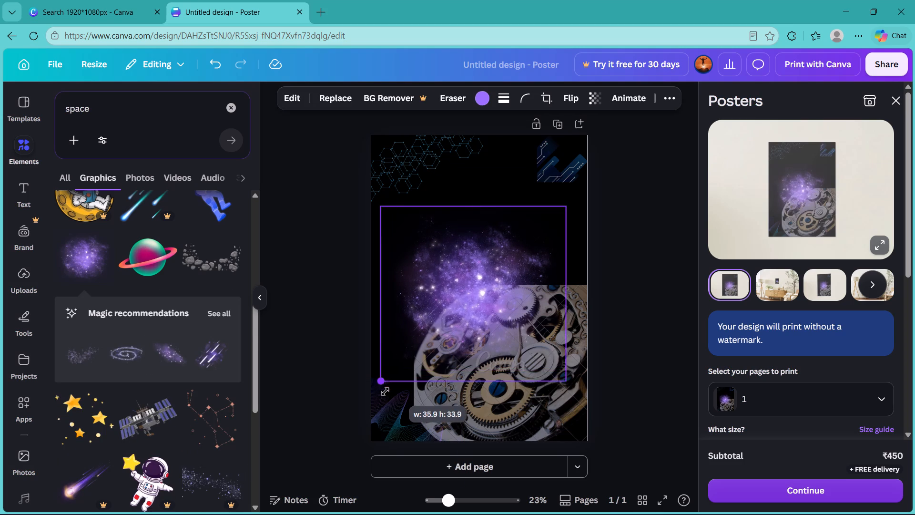
left_click_drag(385, 391, 367, 413)
left_click_drag(455, 307, 457, 288)
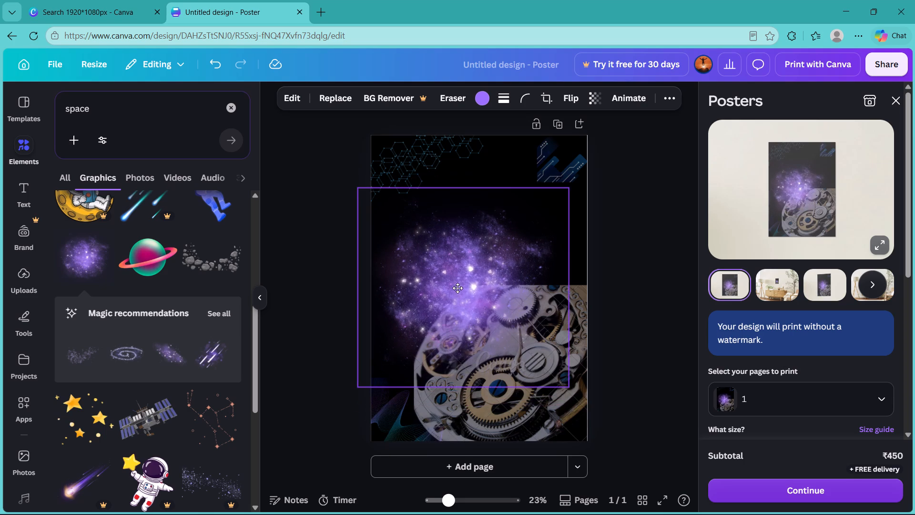
left_click_drag(457, 288, 439, 286)
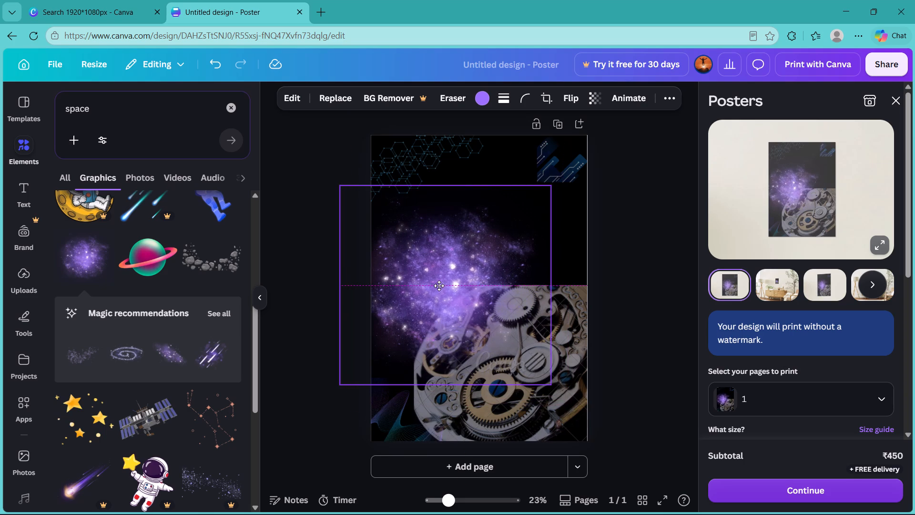
left_click_drag(439, 286, 434, 306)
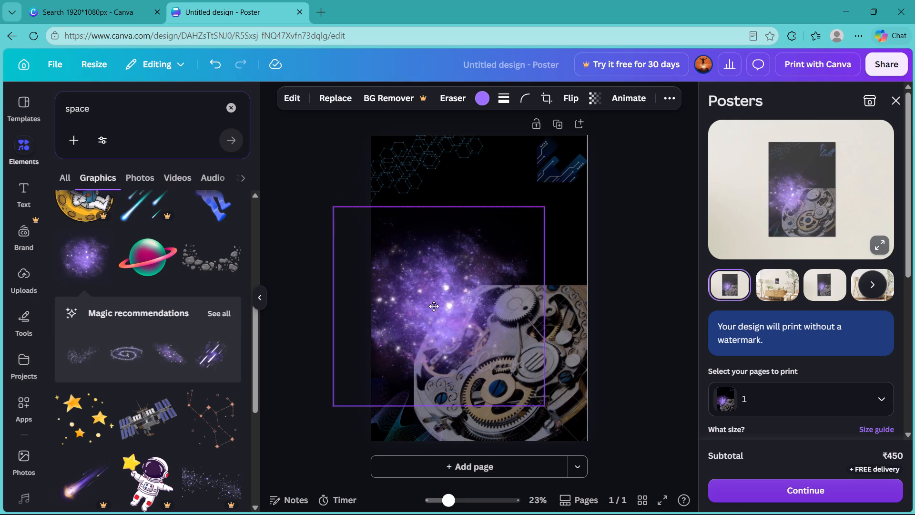
left_click_drag(434, 306, 438, 305)
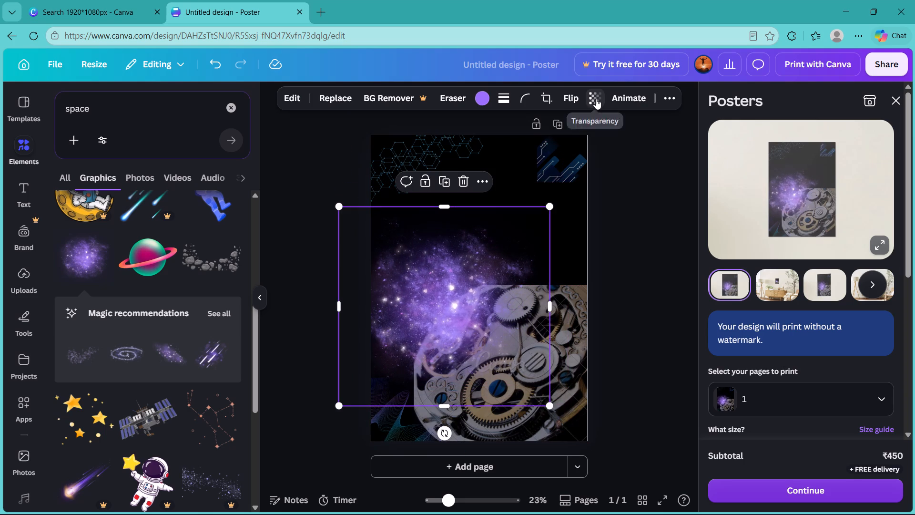
Set the transparency of the purple nebula graphic to 48.
left_click(596, 99)
left_click(577, 144)
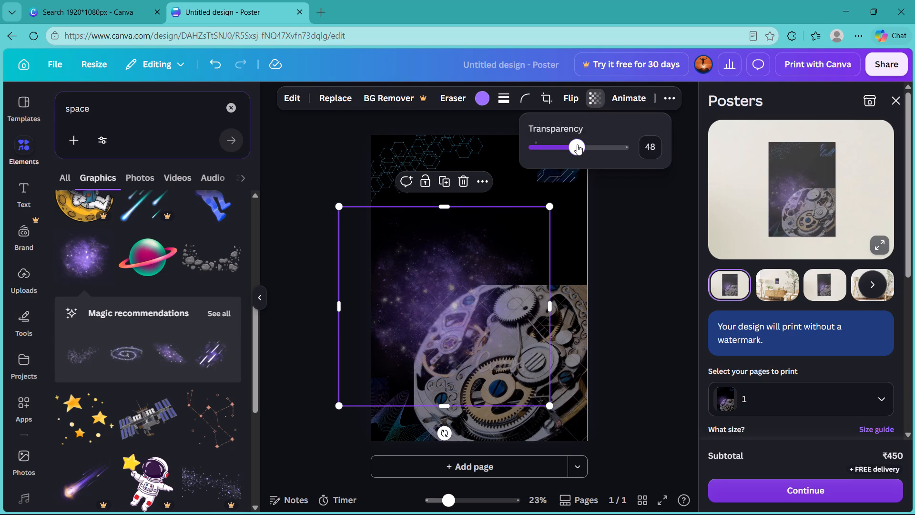
left_click(625, 244)
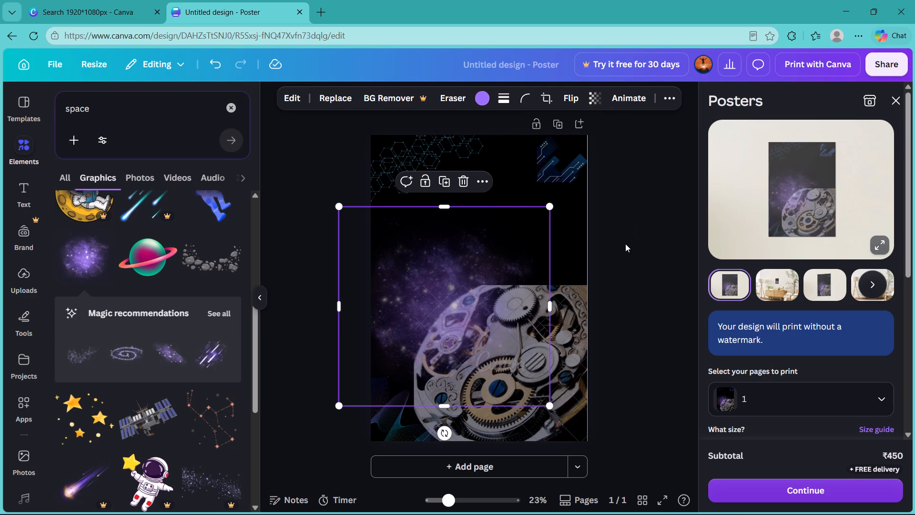
Move the purple nebula graphic up and right, towards the middle of the poster page.
left_click_drag(492, 253, 515, 237)
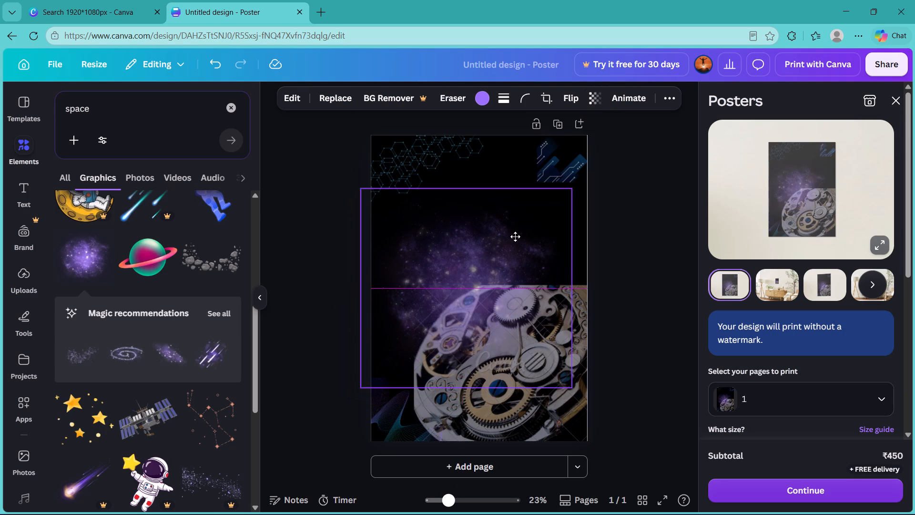
left_click_drag(515, 237, 518, 233)
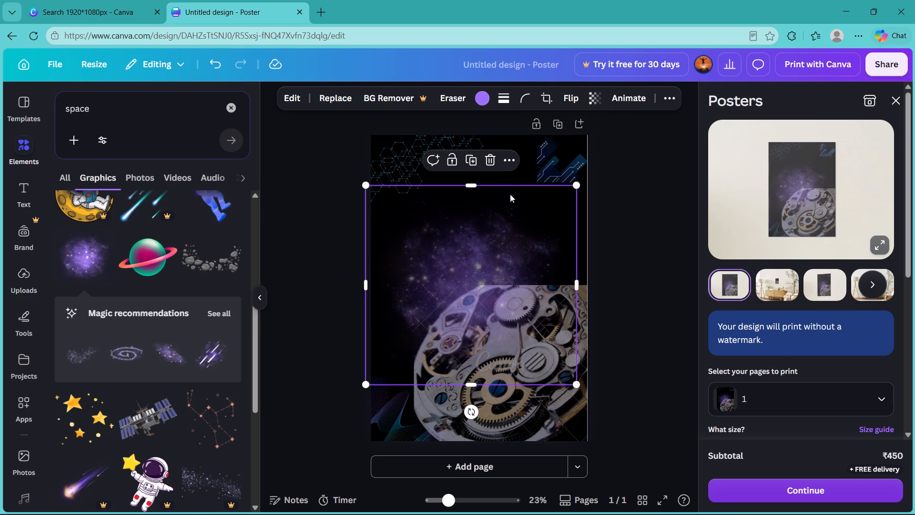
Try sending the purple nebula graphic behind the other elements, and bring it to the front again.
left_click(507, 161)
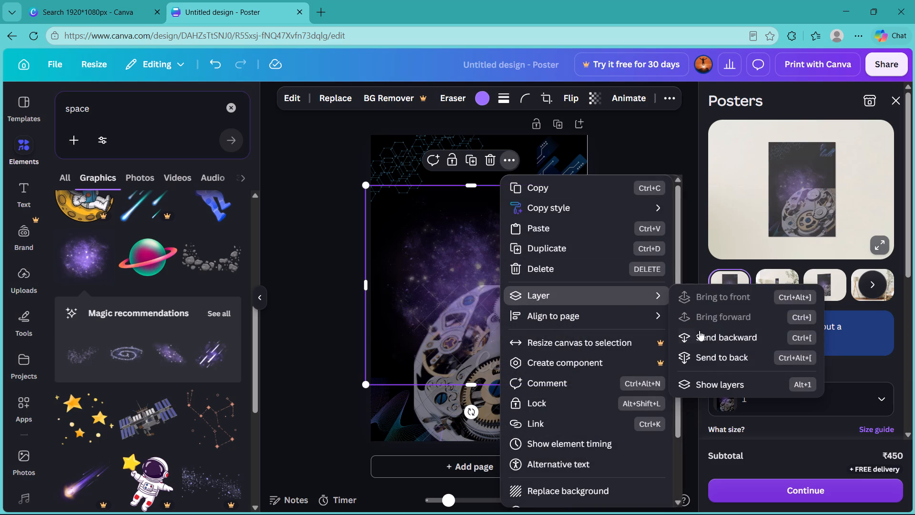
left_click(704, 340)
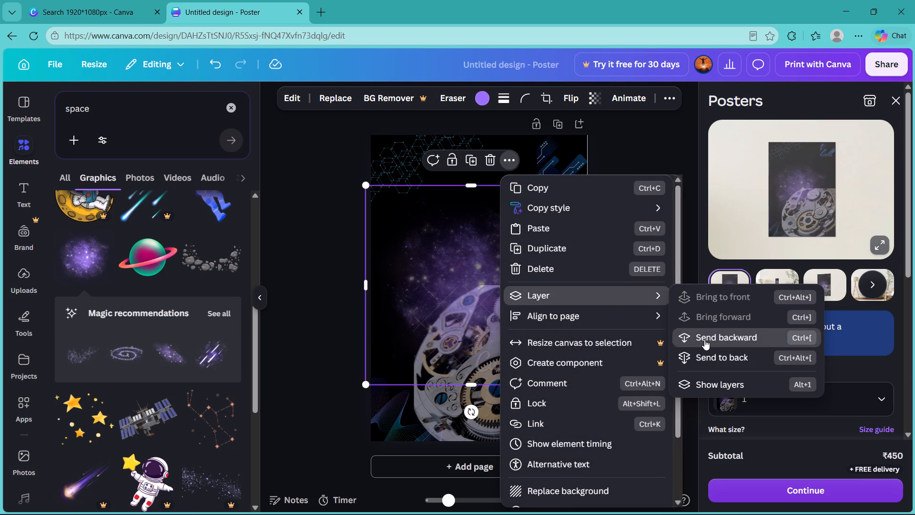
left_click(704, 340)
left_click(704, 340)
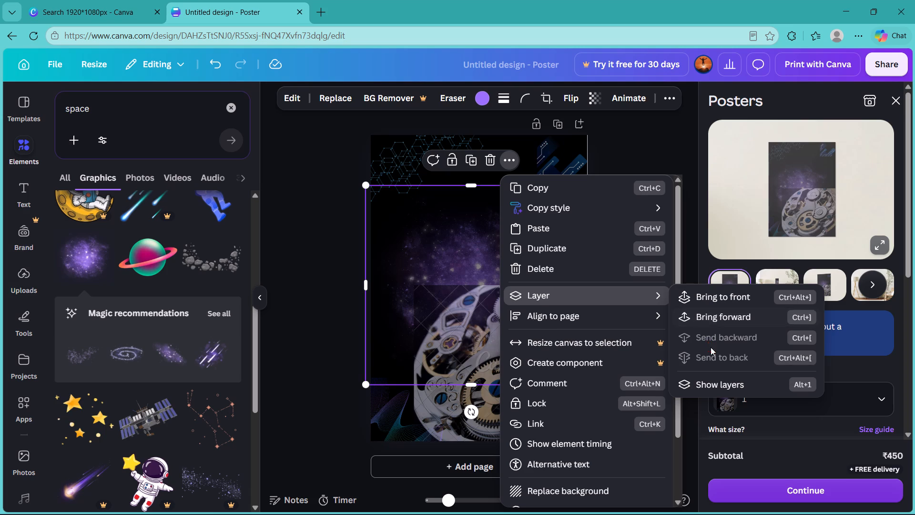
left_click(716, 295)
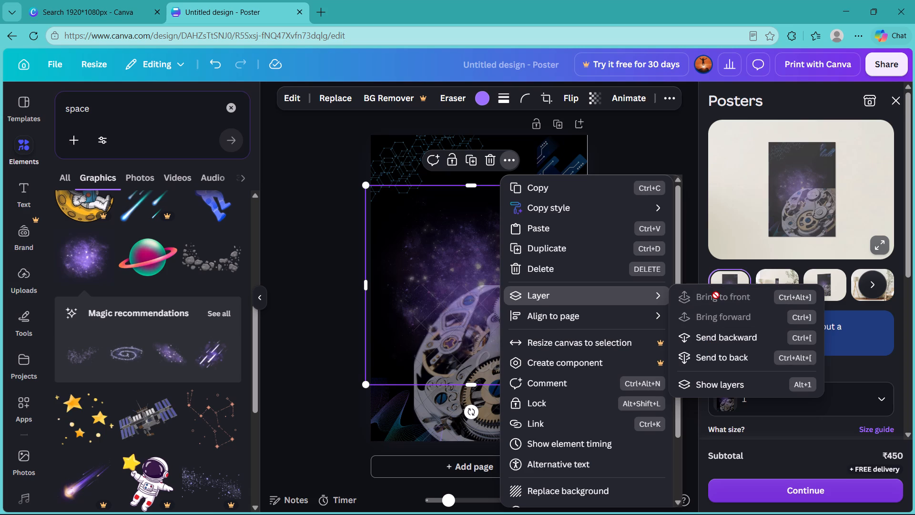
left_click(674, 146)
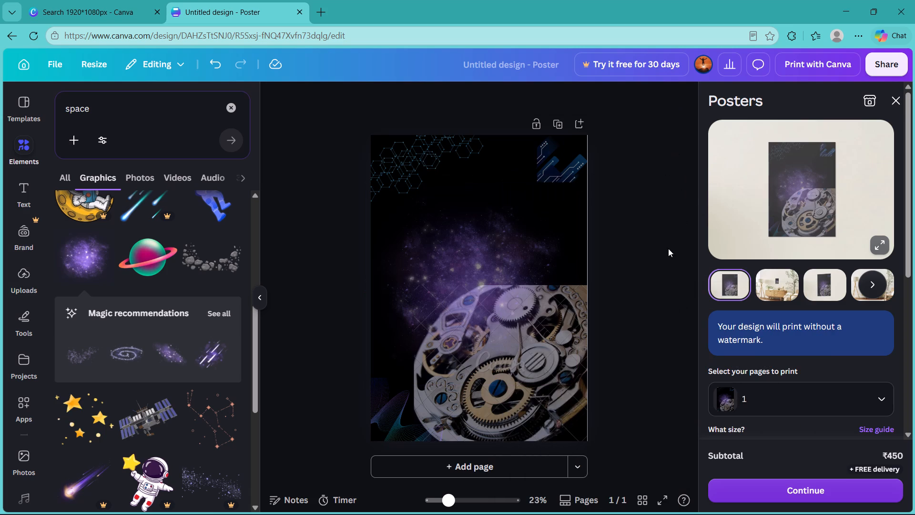
Delete the semi-transparent mechanical watch photo from the lower part of the poster page.
left_click(563, 397)
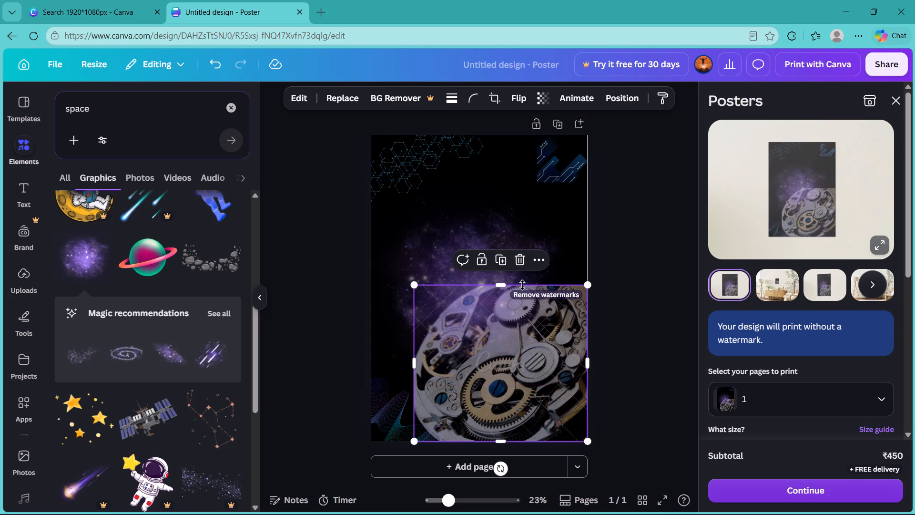
left_click(517, 261)
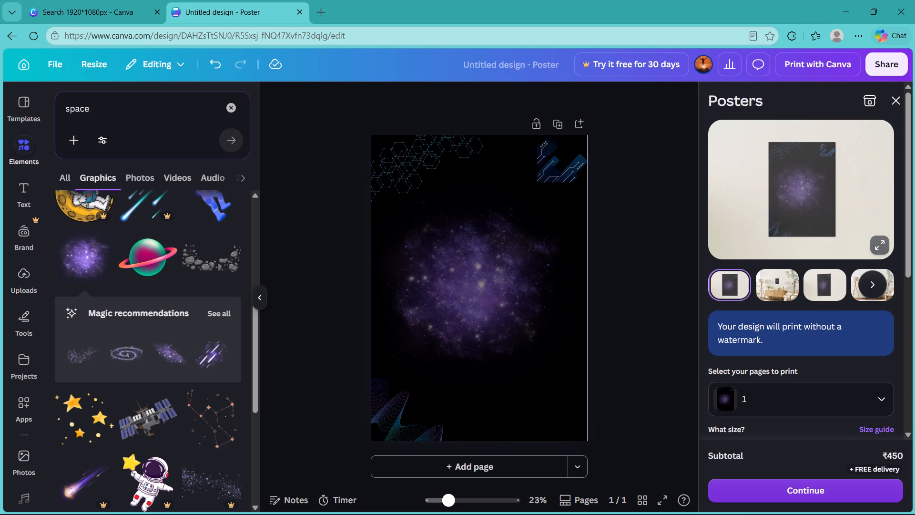
Search the elements for "rectangular mechanical watch photograph".
left_click(231, 106)
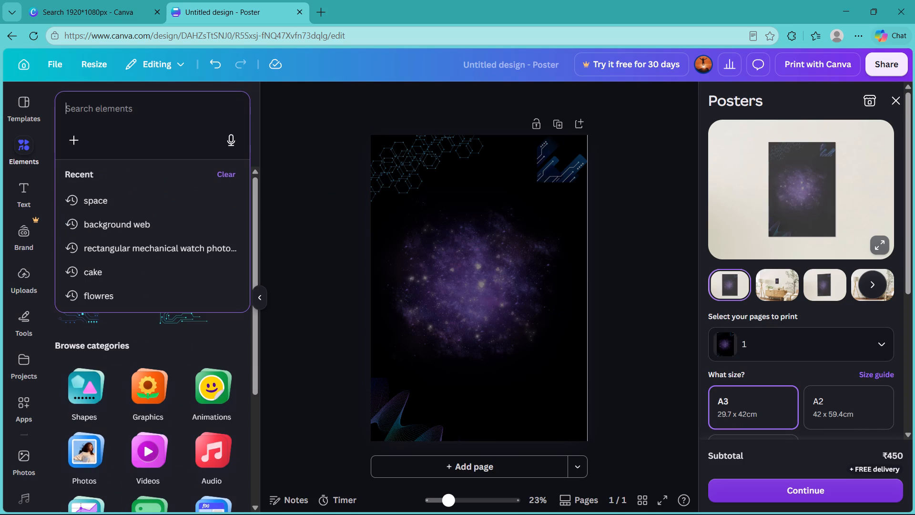
left_click(127, 241)
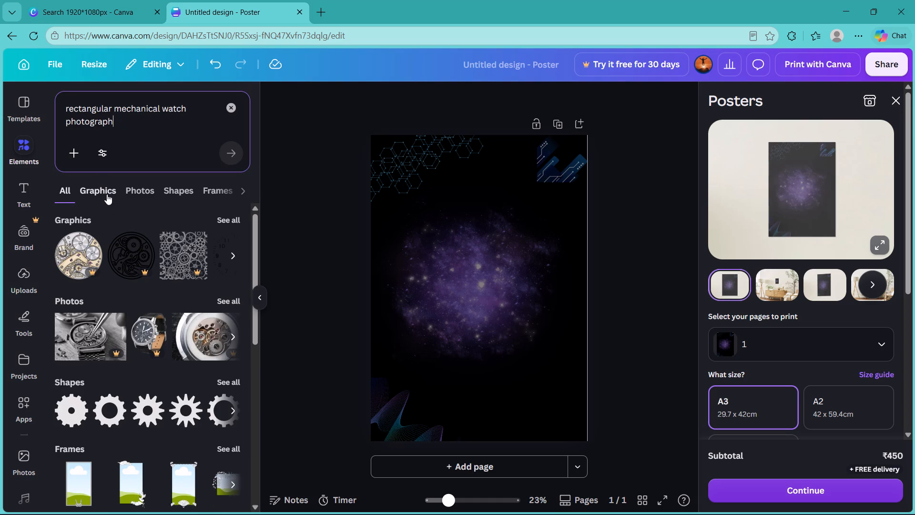
Look through the graphics results for a suitable mechanical watch image.
left_click(107, 194)
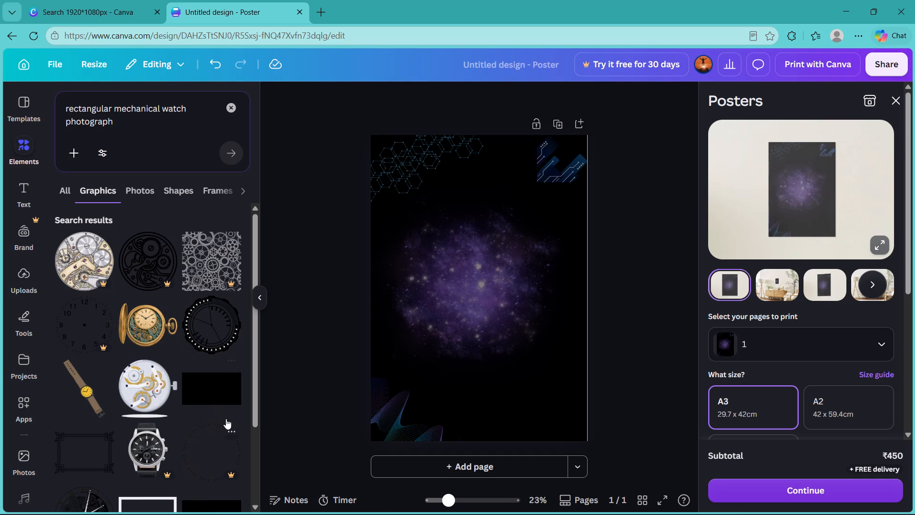
left_click(255, 507)
triple_click(255, 507)
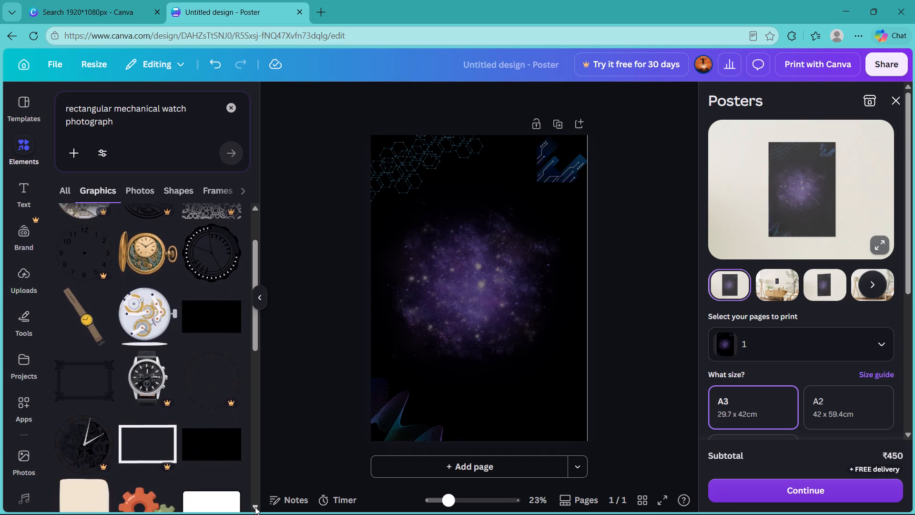
triple_click(255, 507)
triple_click(255, 507)
triple_click(255, 507)
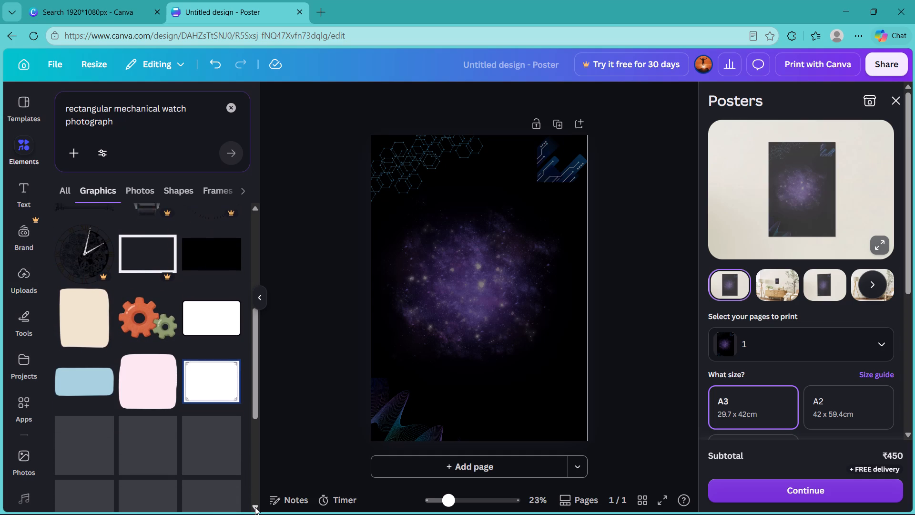
double_click(255, 507)
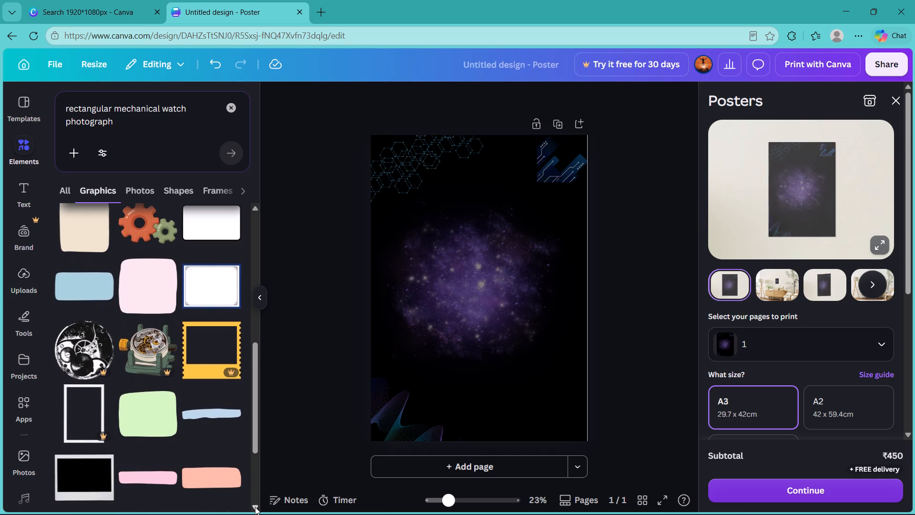
triple_click(255, 507)
triple_click(255, 507)
triple_click(255, 507)
triple_click(255, 507)
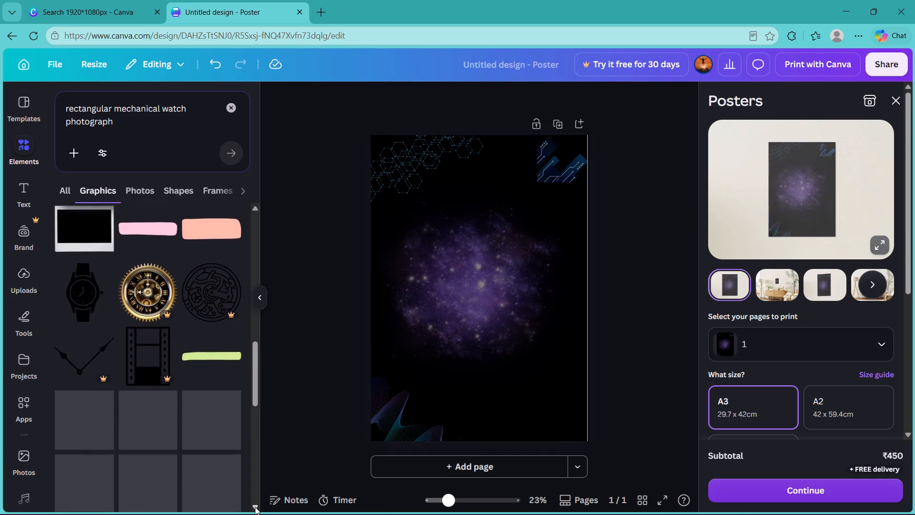
left_click(255, 507)
triple_click(255, 507)
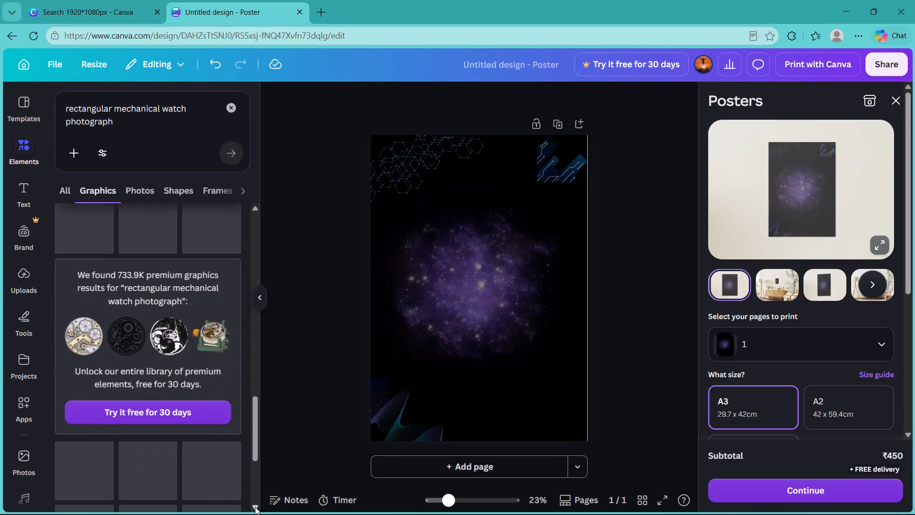
double_click(255, 507)
double_click(255, 507)
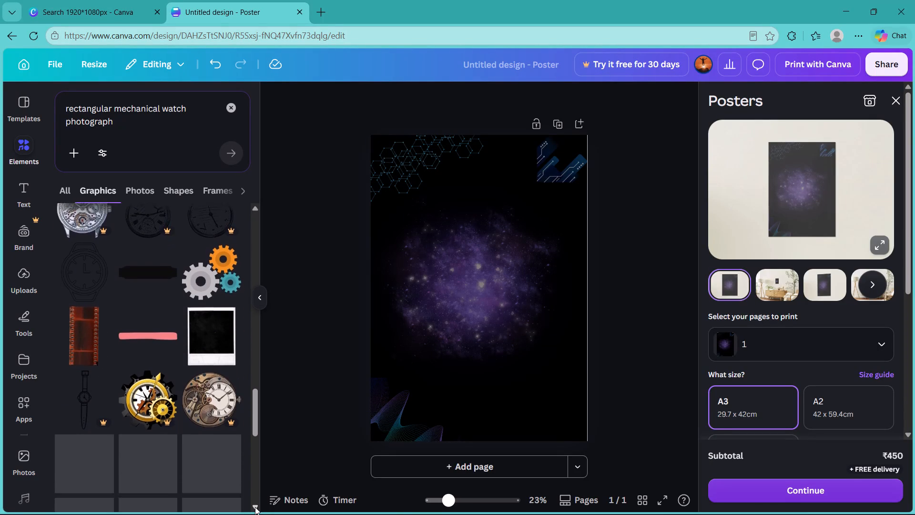
Show only photo results and add the pink-lit watch movement photo with green and blue background lights to the page.
left_click(145, 189)
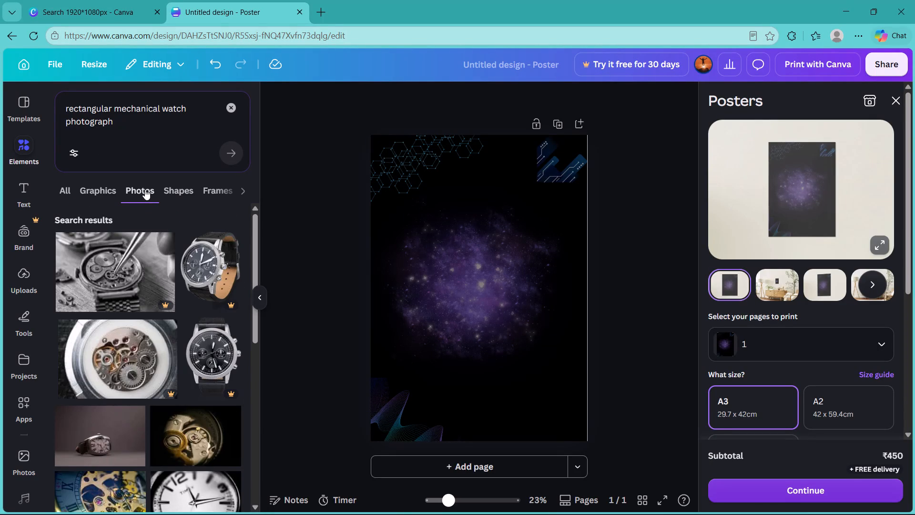
left_click(255, 503)
triple_click(255, 503)
left_click(255, 503)
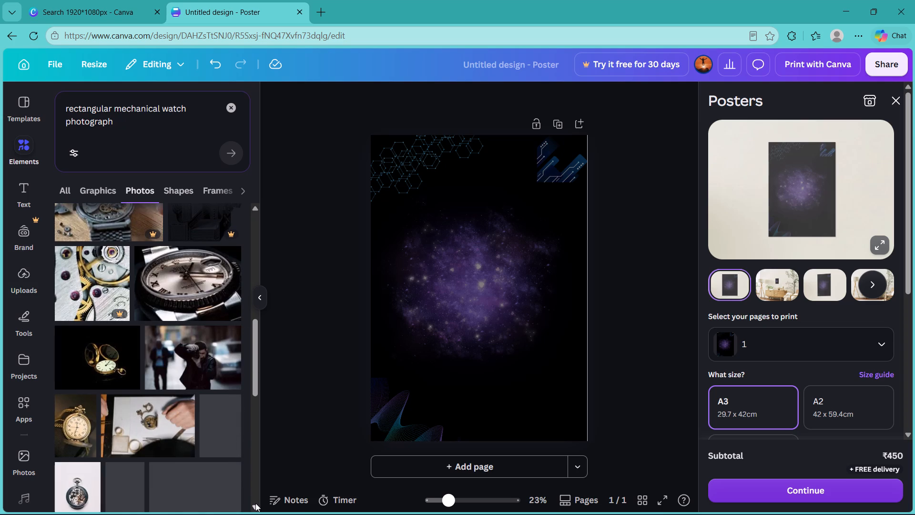
triple_click(255, 503)
triple_click(255, 503)
triple_click(255, 503)
left_click(255, 503)
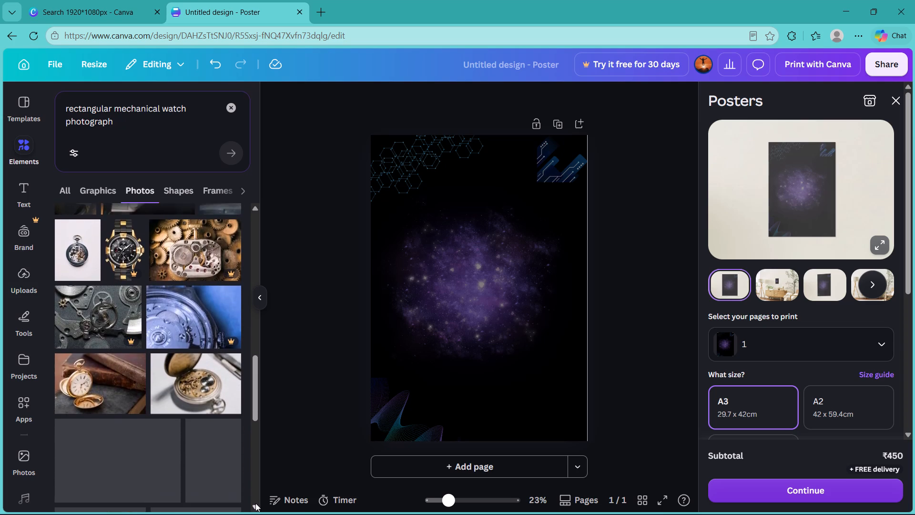
double_click(255, 503)
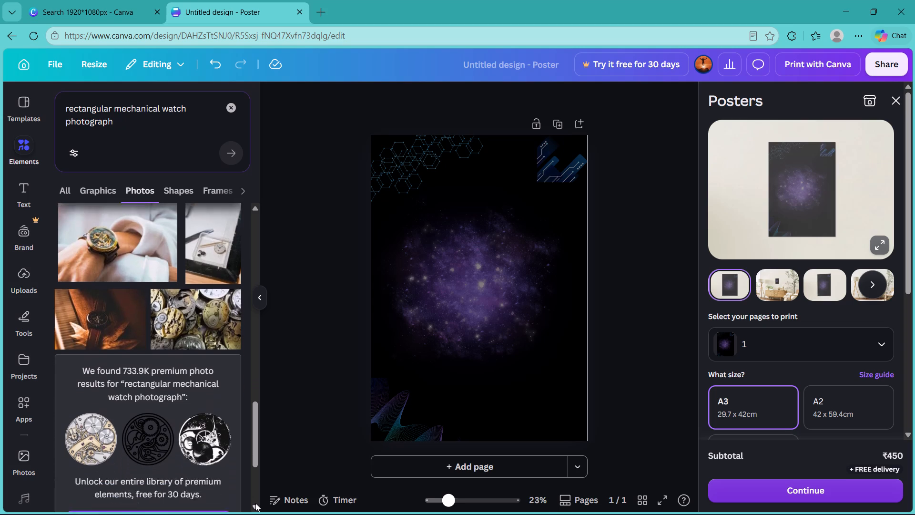
double_click(255, 503)
left_click_drag(255, 503, 175, 367)
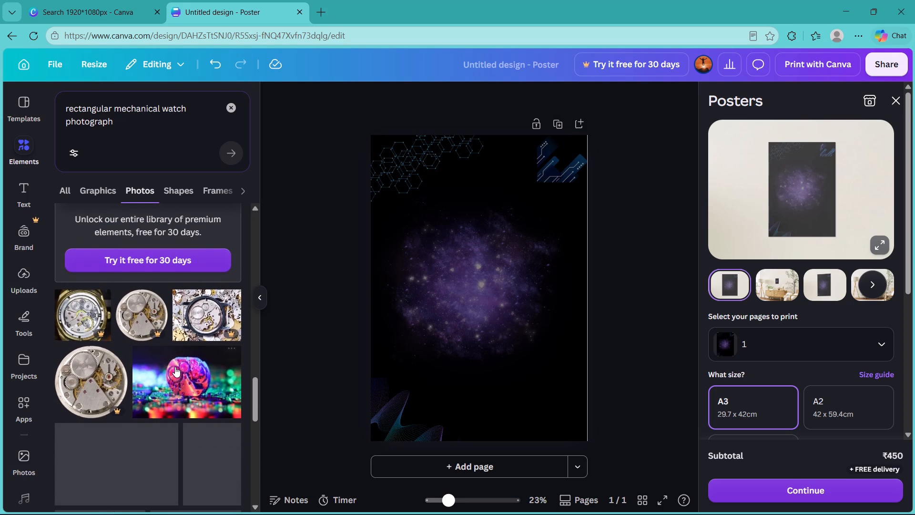
left_click(175, 367)
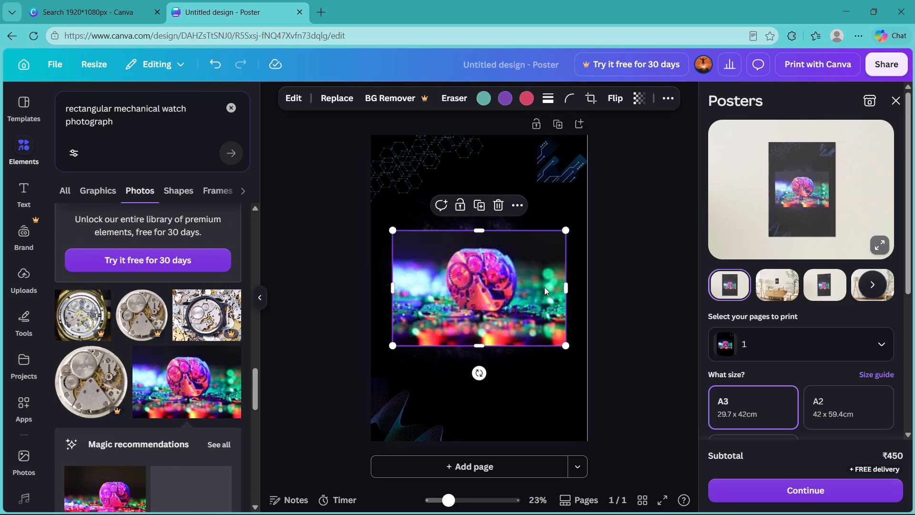
Enlarge the colourful watch movement photo to span the page's full width and align it with the page's bottom edge.
left_click_drag(521, 284, 521, 319)
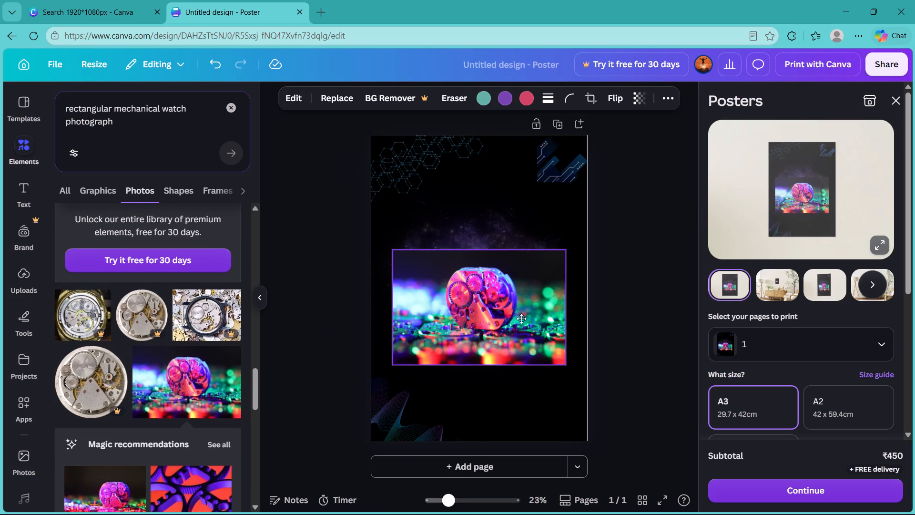
left_click_drag(521, 319, 521, 320)
left_click_drag(565, 382, 587, 423)
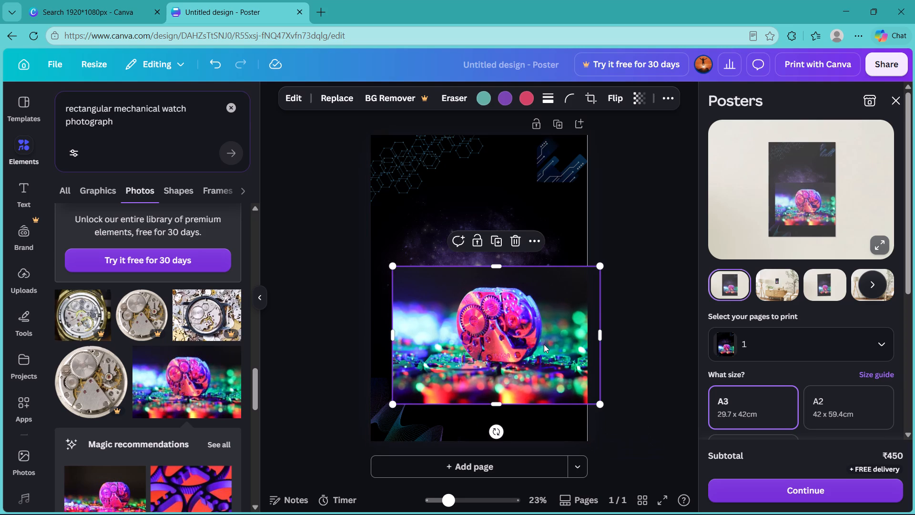
left_click_drag(544, 343, 526, 350)
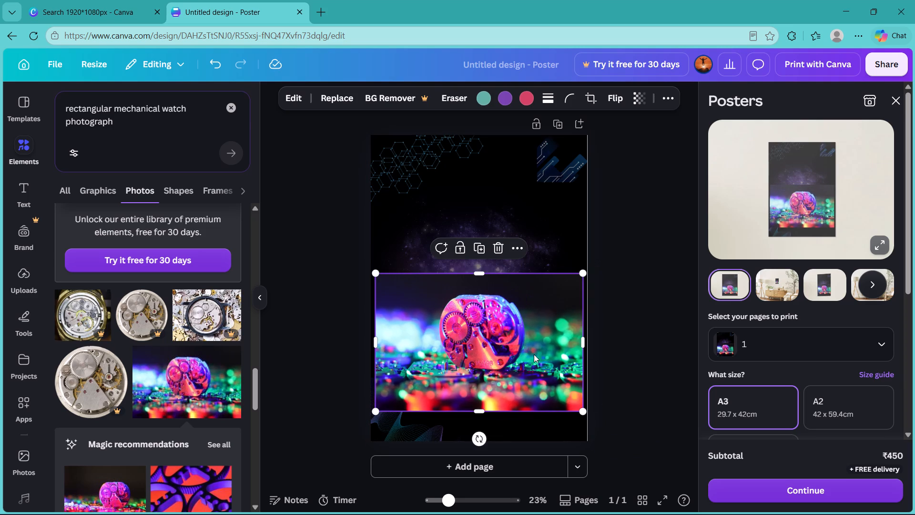
left_click_drag(583, 414, 586, 431)
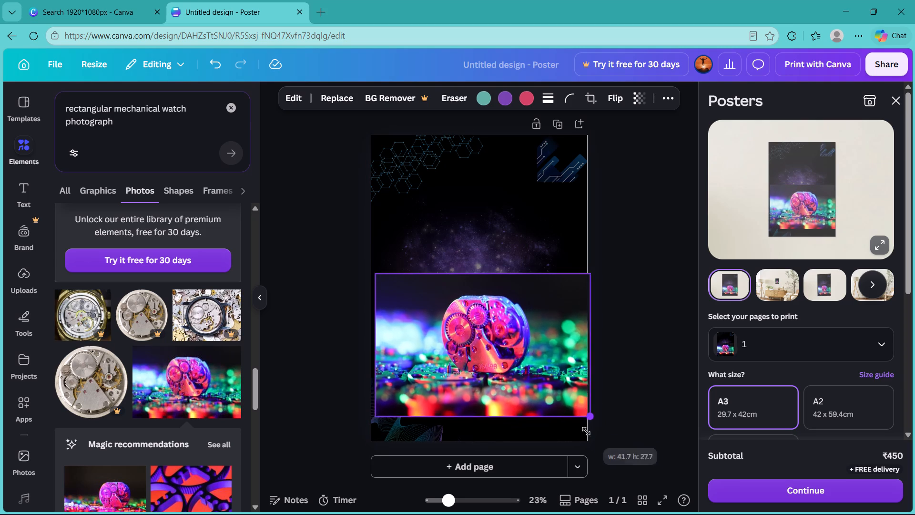
left_click_drag(586, 431, 593, 438)
left_click_drag(516, 367, 508, 376)
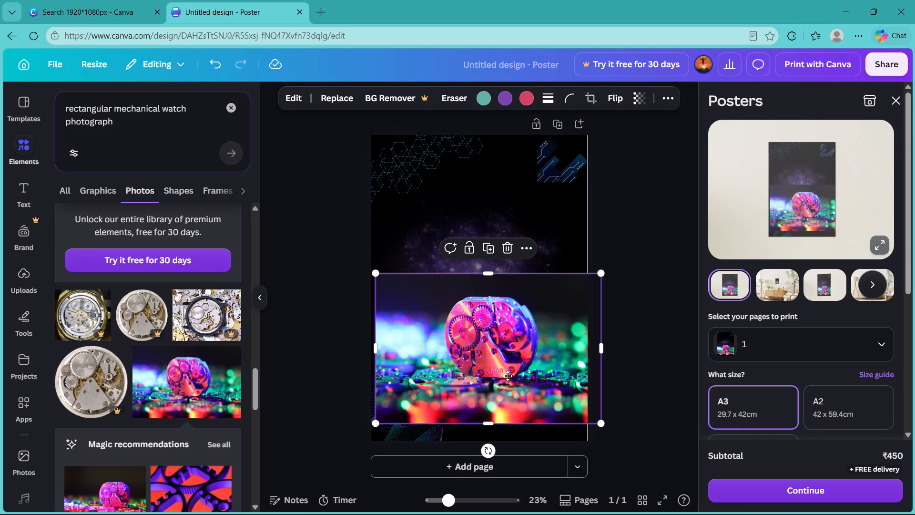
left_click_drag(508, 376, 509, 390)
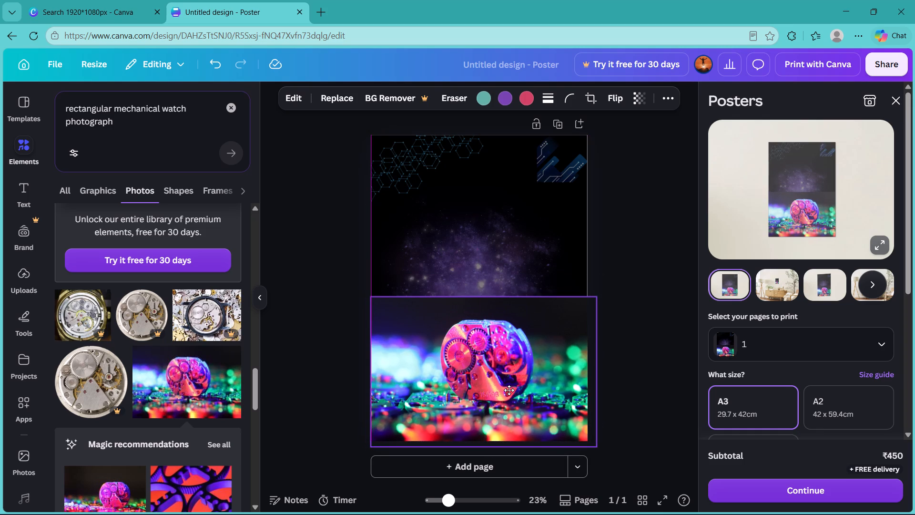
left_click_drag(509, 390, 509, 386)
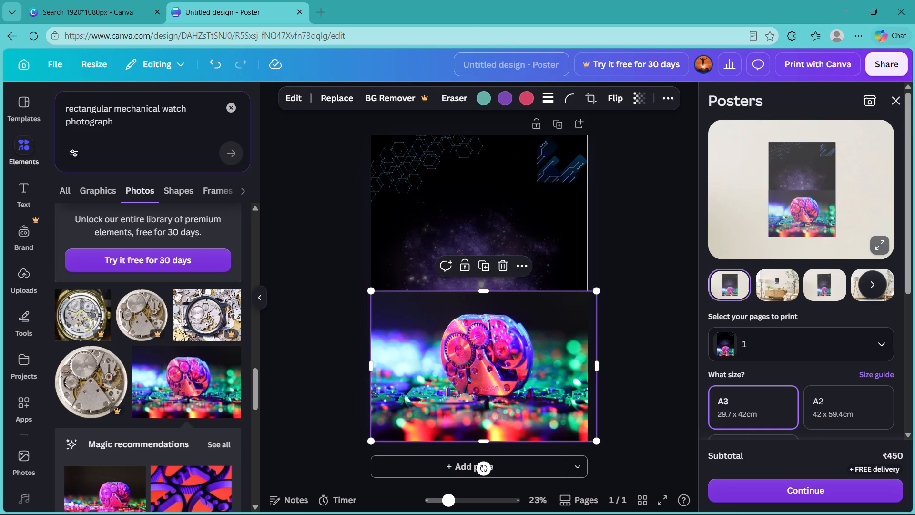
Set the transparency of the colourful watch movement photo to 50.
left_click(640, 95)
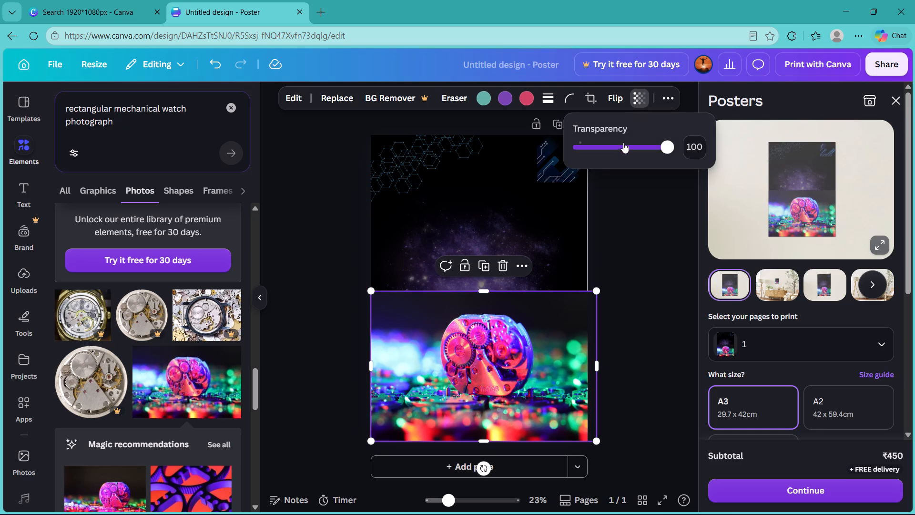
left_click(623, 144)
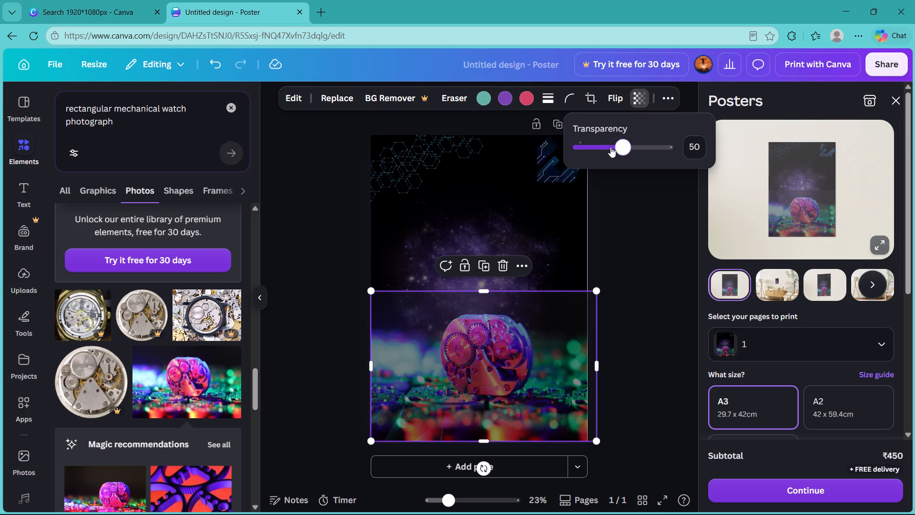
left_click(640, 291)
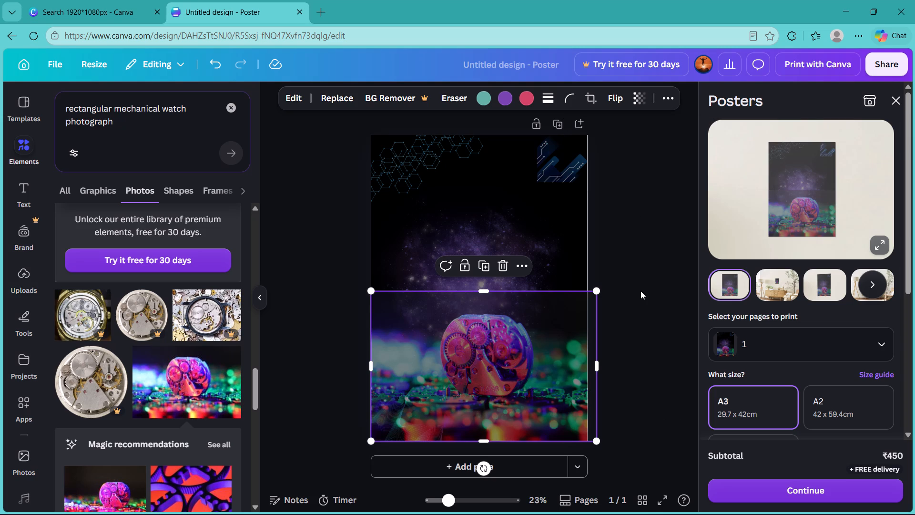
left_click(640, 291)
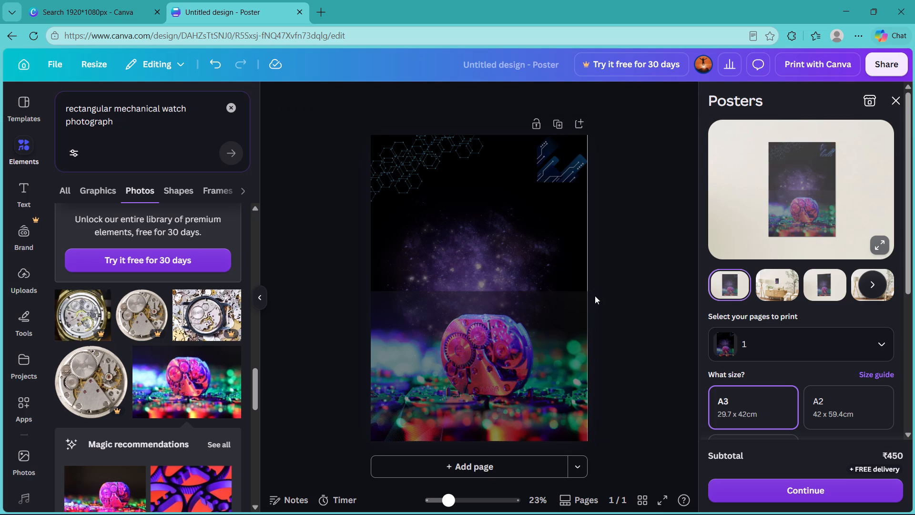
Round the corners of the colourful watch movement photo with a corner rounding of 77.
left_click(559, 304)
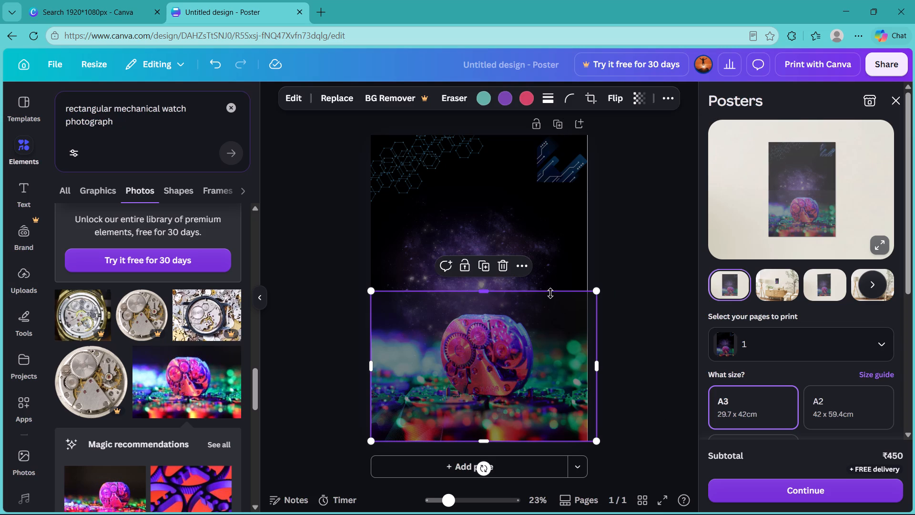
left_click(567, 96)
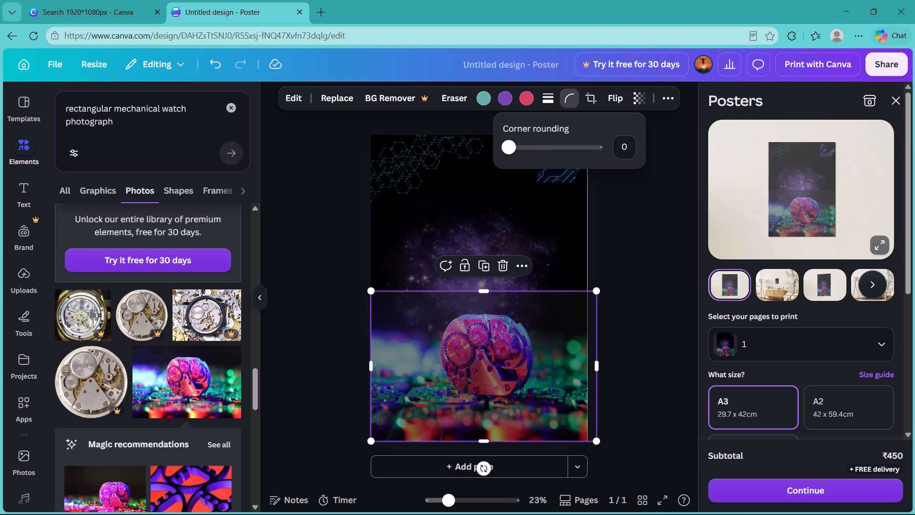
left_click_drag(510, 151, 578, 153)
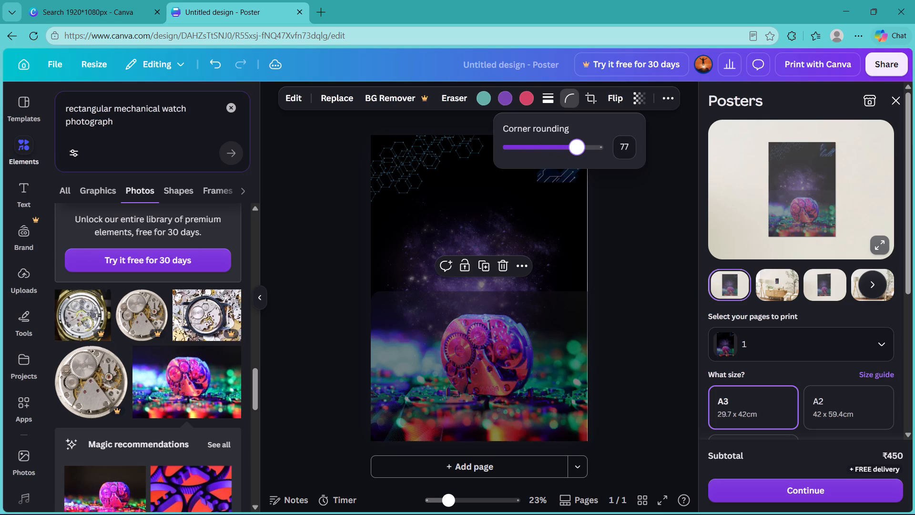
left_click_drag(578, 153, 579, 153)
left_click(579, 153)
left_click(658, 221)
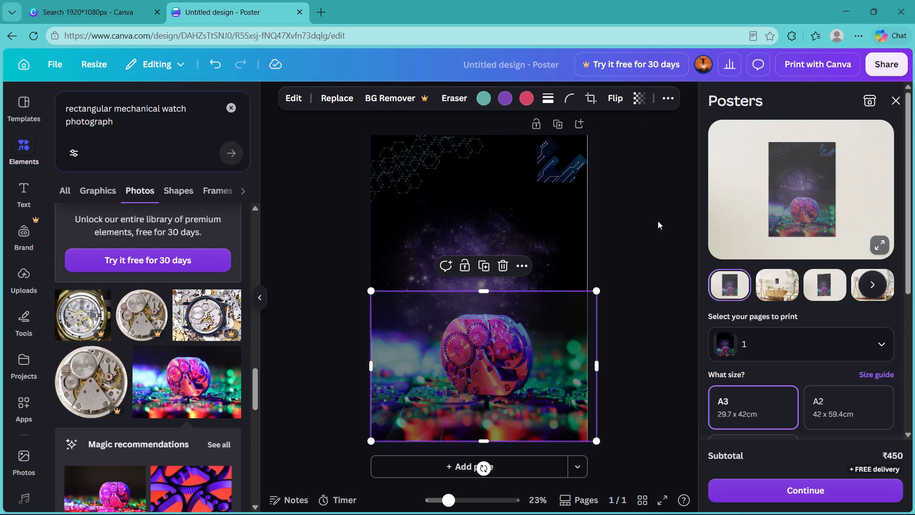
left_click(658, 221)
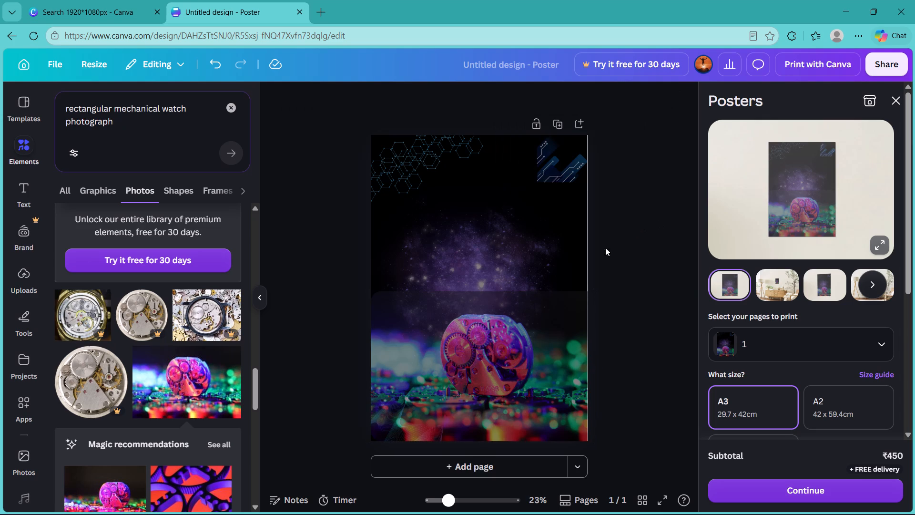
Send the colourful watch movement photo one layer backward, behind the purple nebula.
left_click(559, 309)
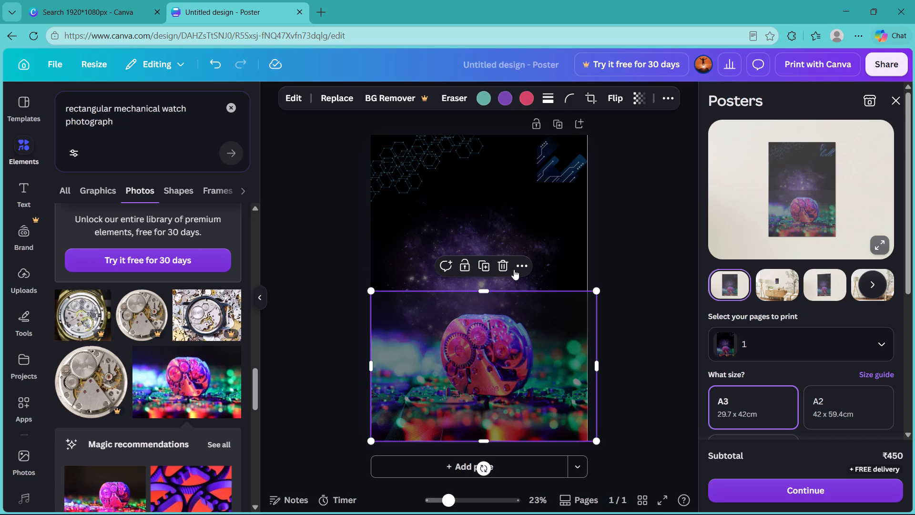
left_click(515, 265)
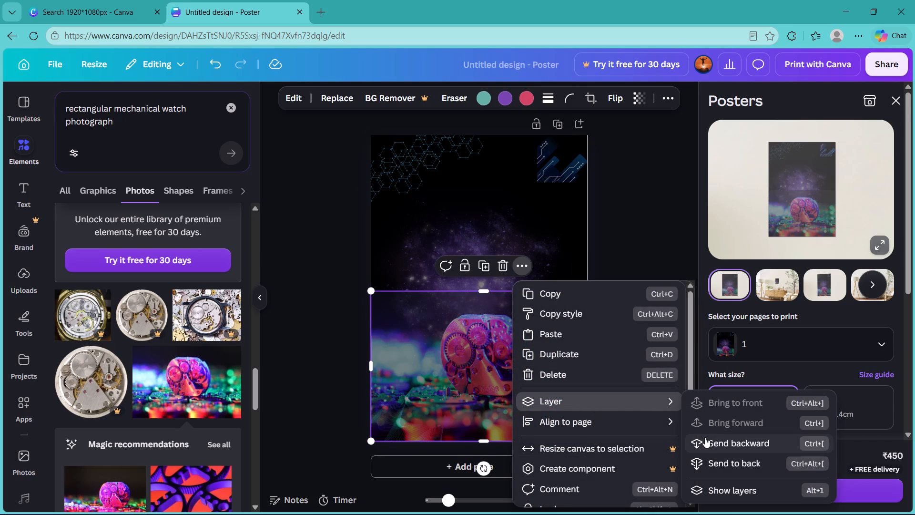
left_click(705, 442)
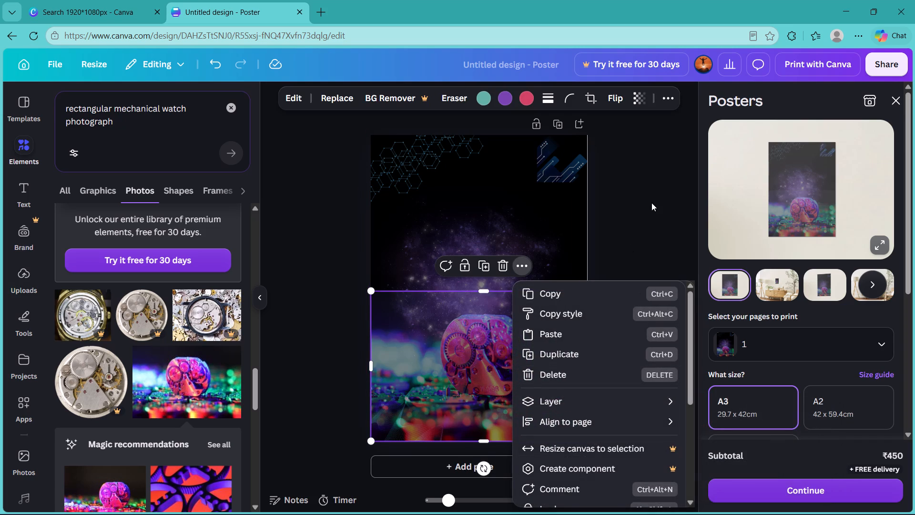
left_click(651, 203)
left_click(651, 203)
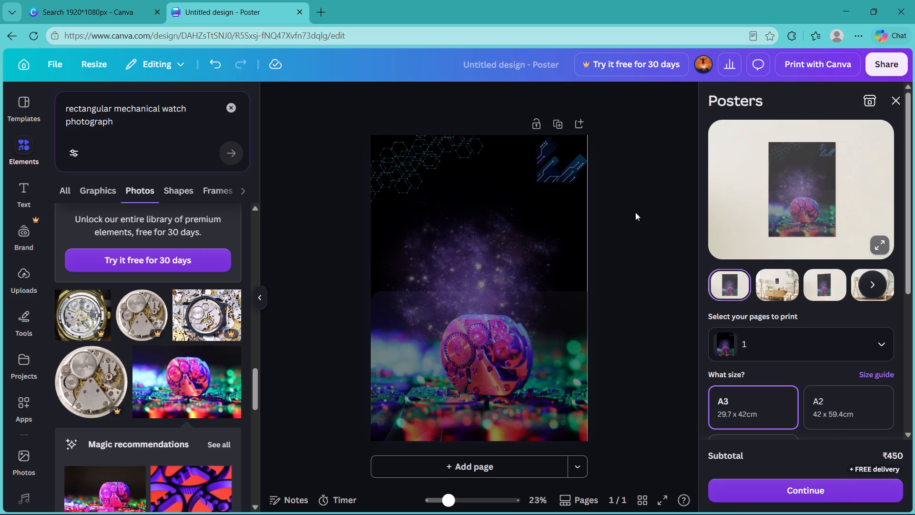
Set the transparency of the purple nebula graphic to 61.
left_click(536, 271)
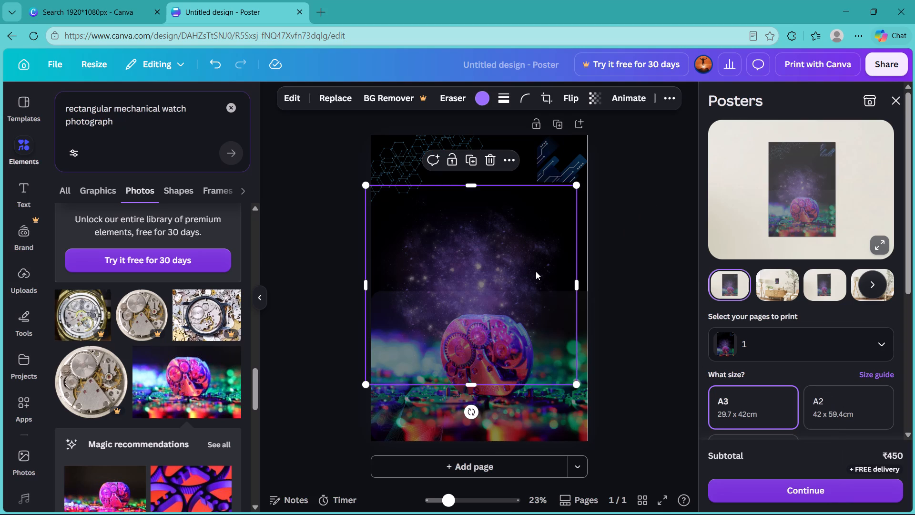
left_click(592, 96)
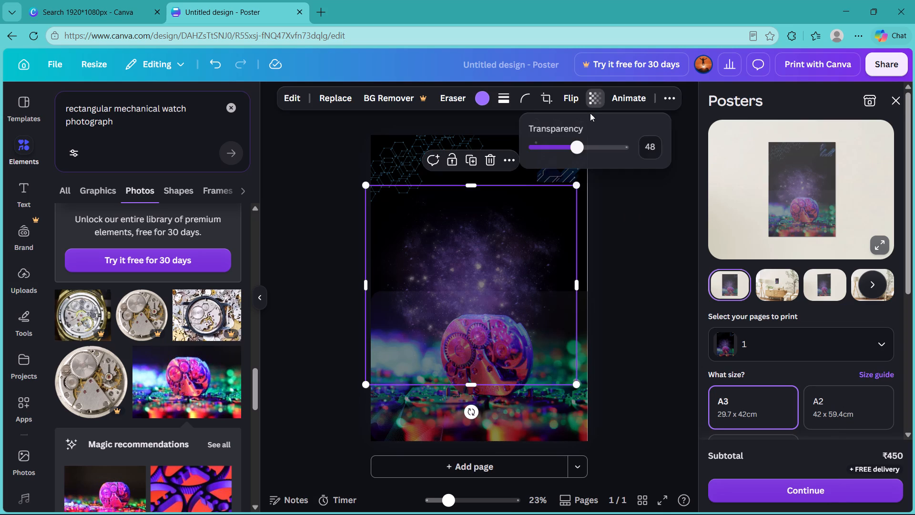
left_click(589, 151)
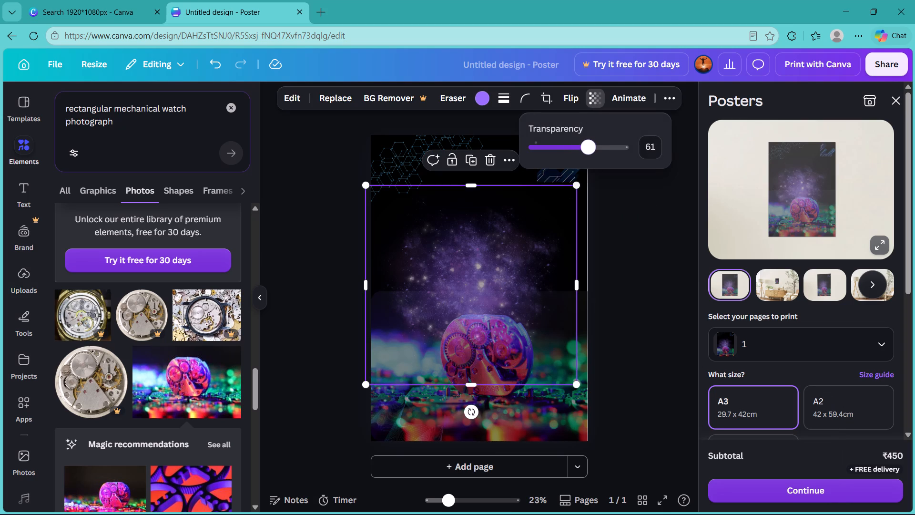
left_click(641, 208)
left_click(641, 208)
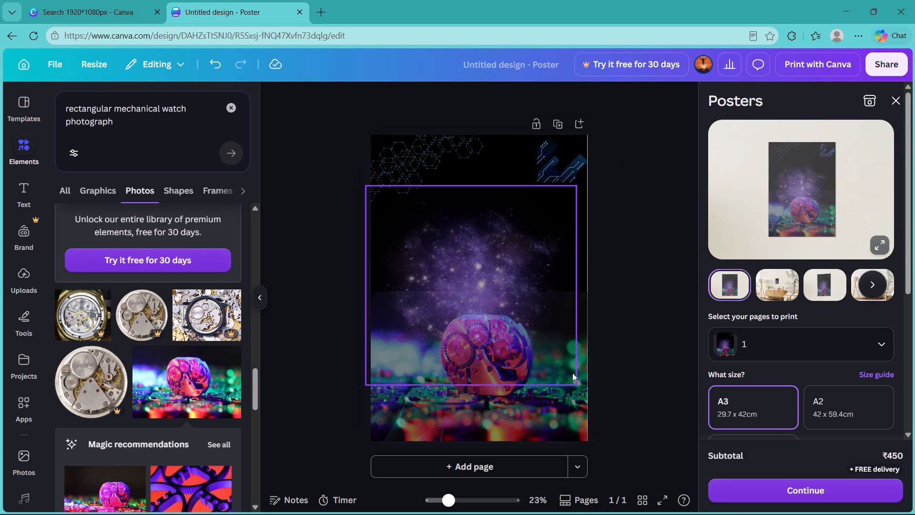
Crop the dark strip off the top of the watch movement photo, to just above the movement, keeping its full width.
left_click(567, 402)
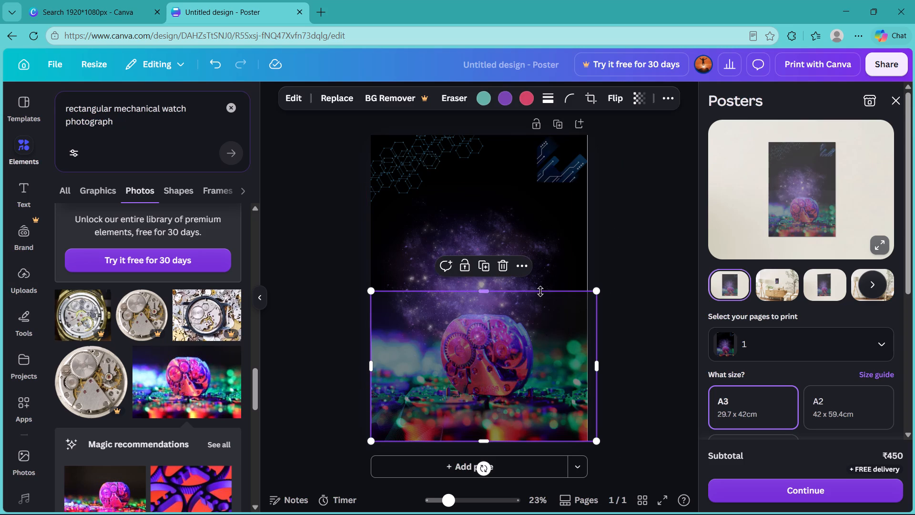
left_click(588, 94)
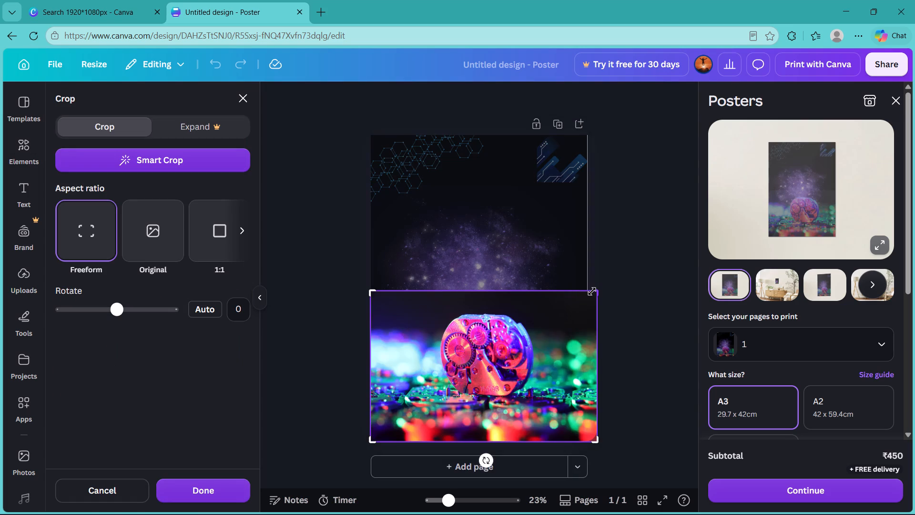
left_click_drag(590, 291, 590, 299)
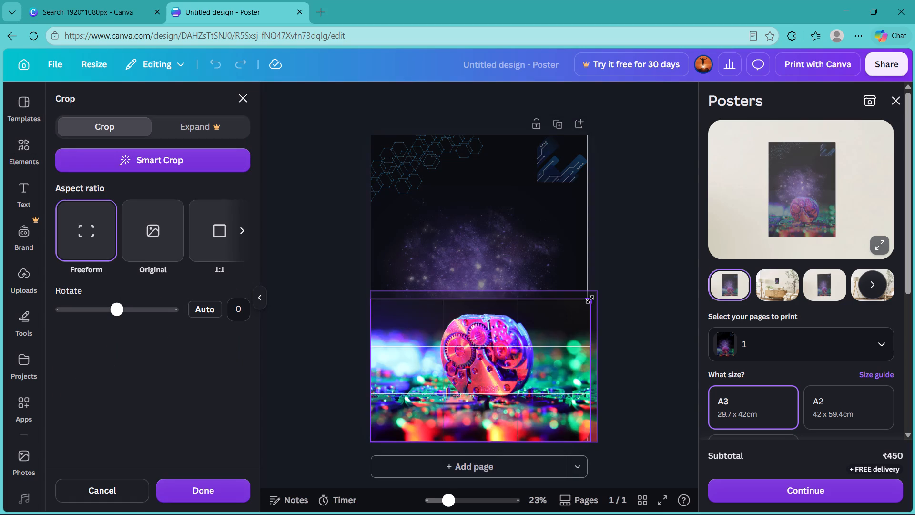
left_click_drag(590, 299, 596, 311)
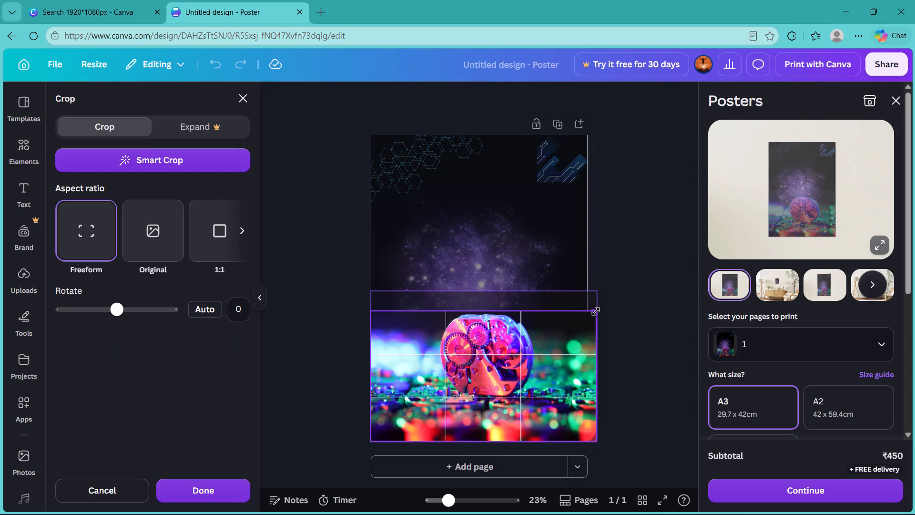
left_click_drag(596, 311, 596, 312)
left_click(632, 270)
left_click(632, 270)
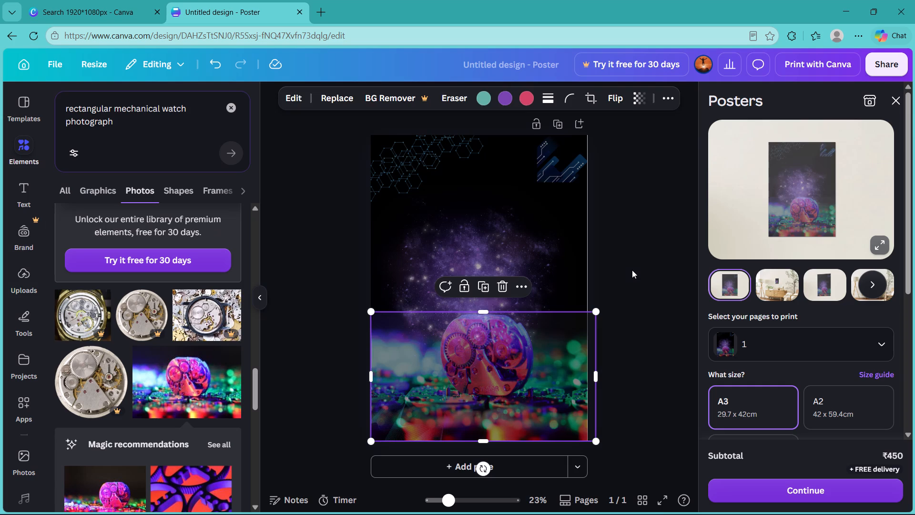
left_click(661, 268)
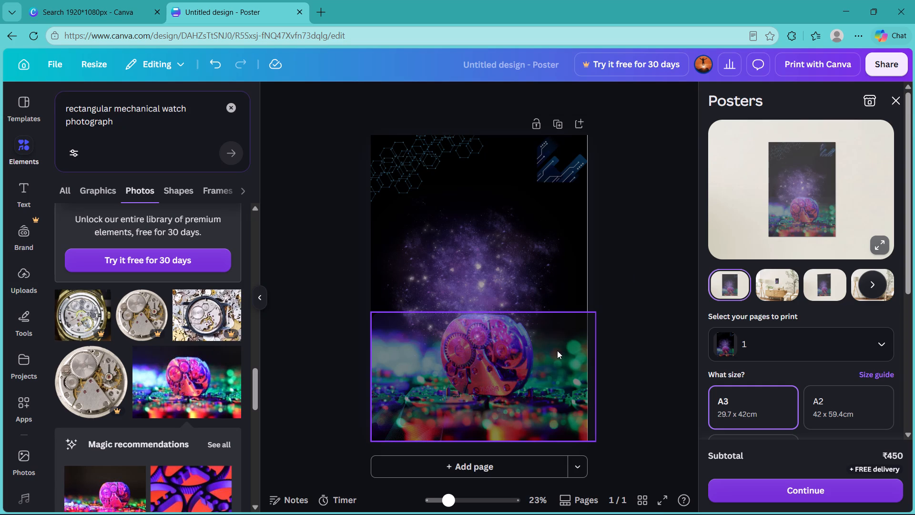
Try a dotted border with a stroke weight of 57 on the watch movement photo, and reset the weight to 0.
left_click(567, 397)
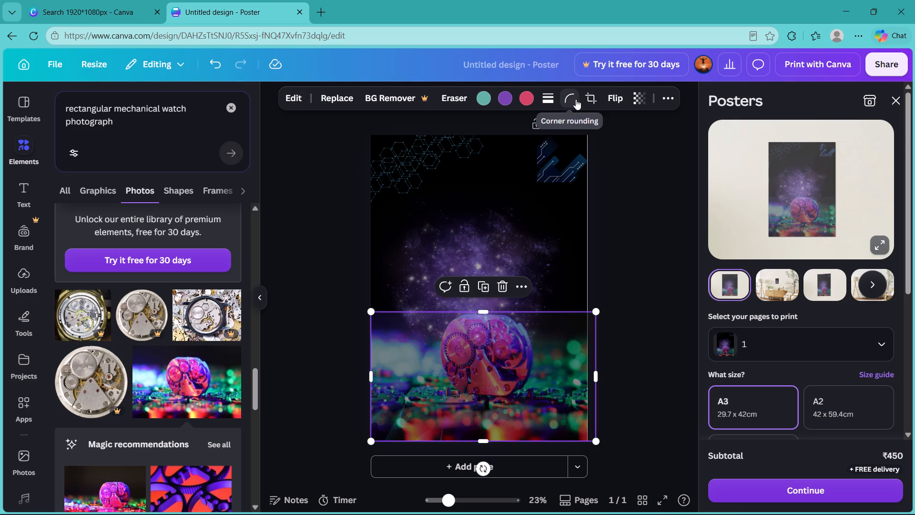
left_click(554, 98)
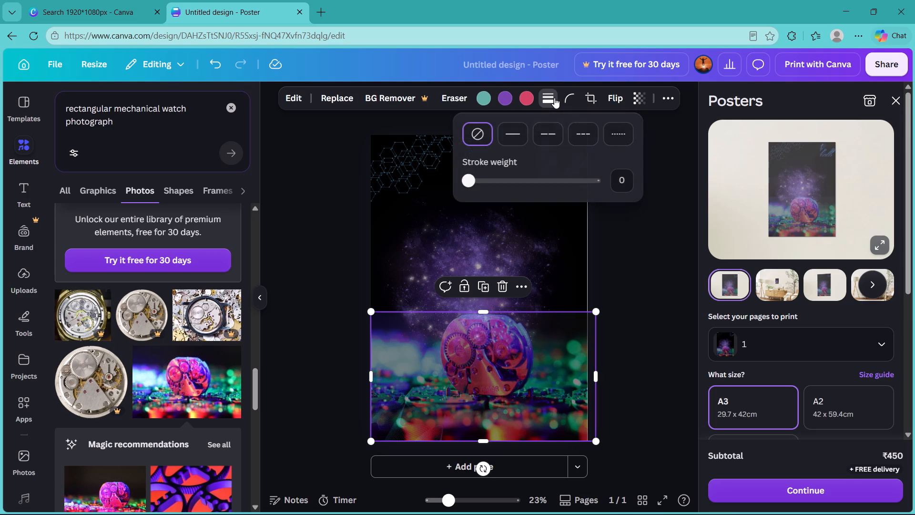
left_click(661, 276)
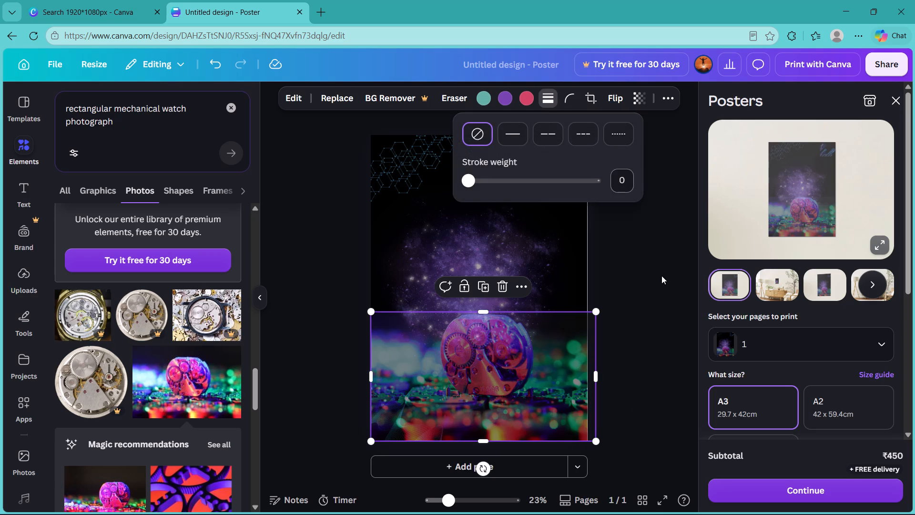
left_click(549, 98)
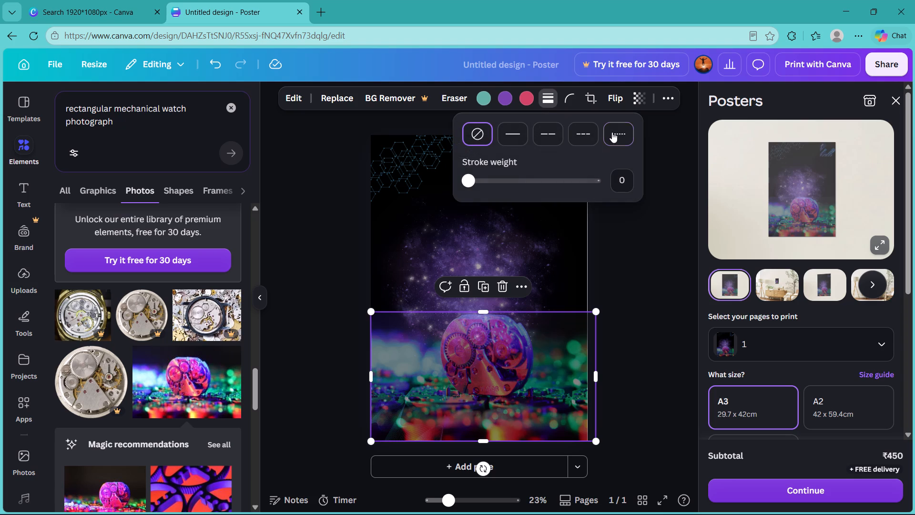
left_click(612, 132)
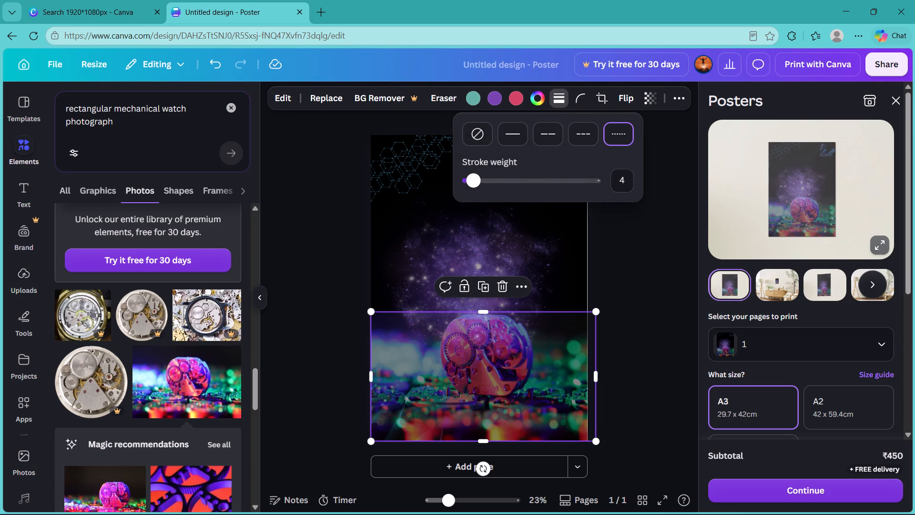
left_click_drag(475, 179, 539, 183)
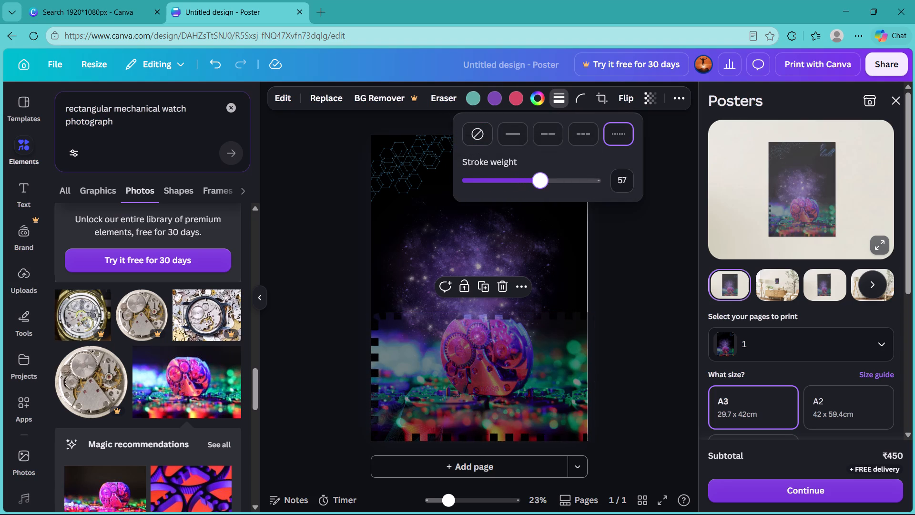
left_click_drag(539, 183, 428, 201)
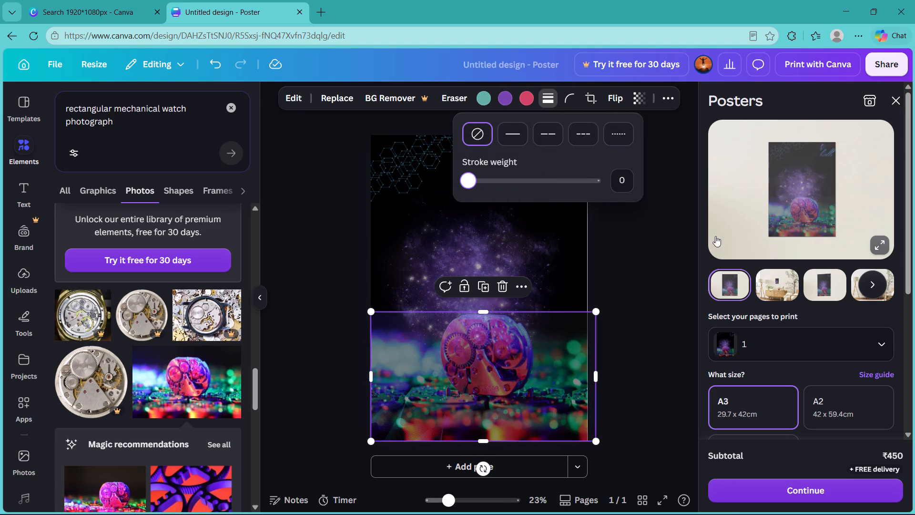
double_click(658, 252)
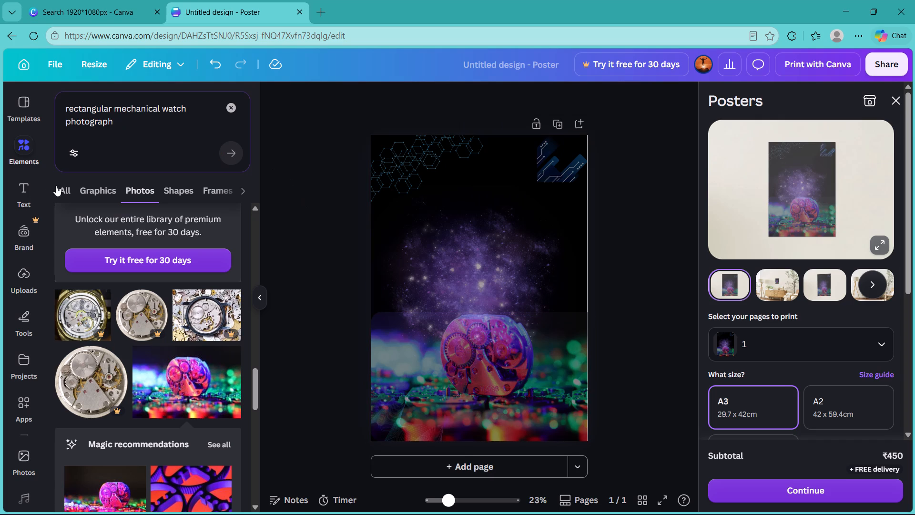
Add a text box reading "Dream on" near the top of the page, beside the hexagon graphic.
left_click(18, 196)
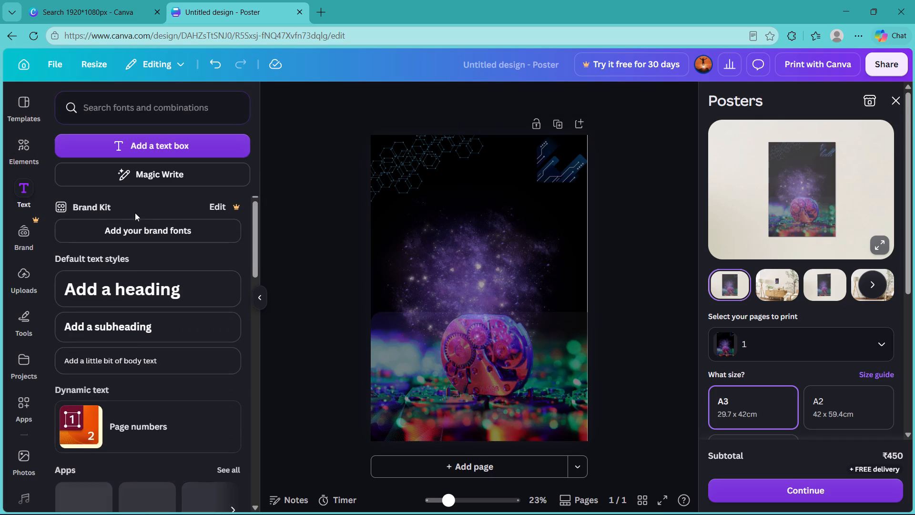
left_click(163, 144)
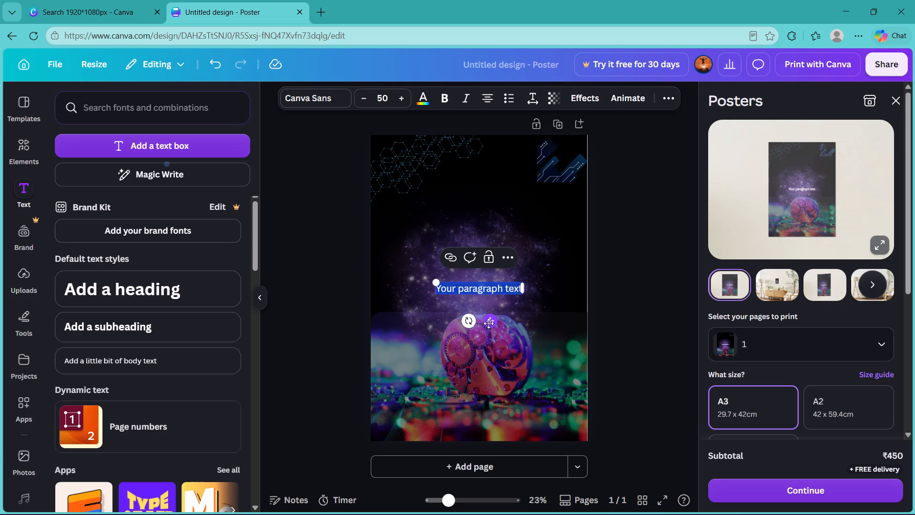
left_click_drag(488, 323, 444, 208)
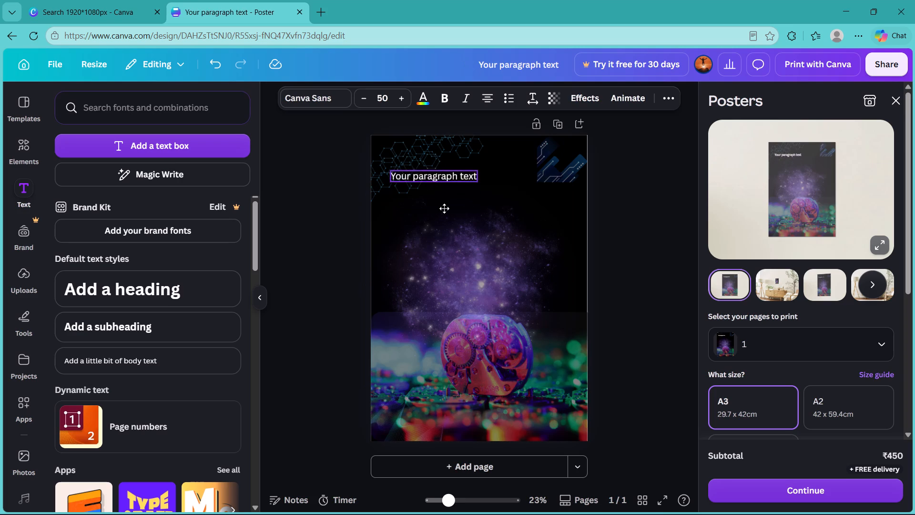
left_click_drag(444, 208, 441, 197)
left_click(453, 157)
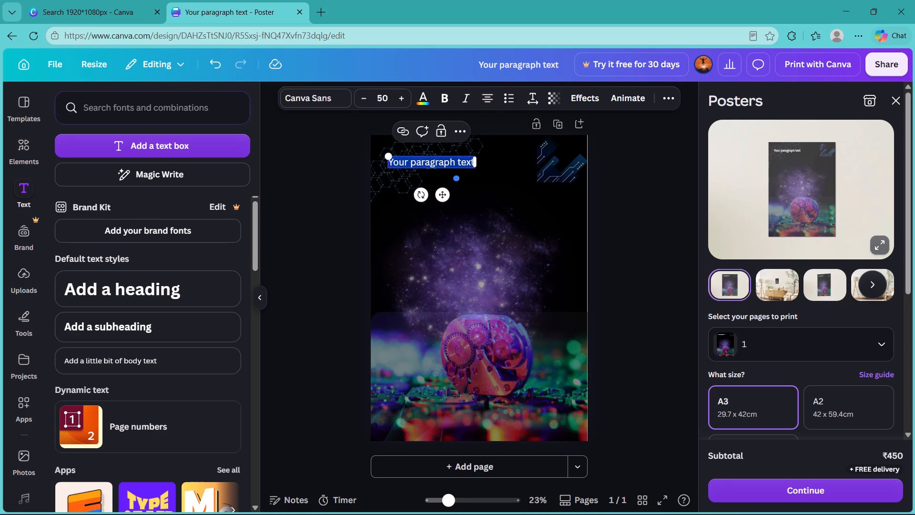
key("BackSpace")
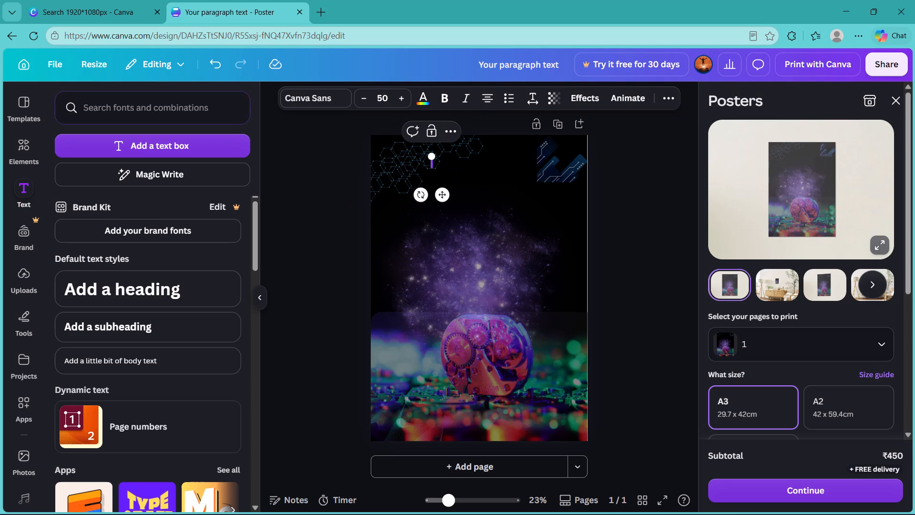
key("d")
type("ream")
key("space")
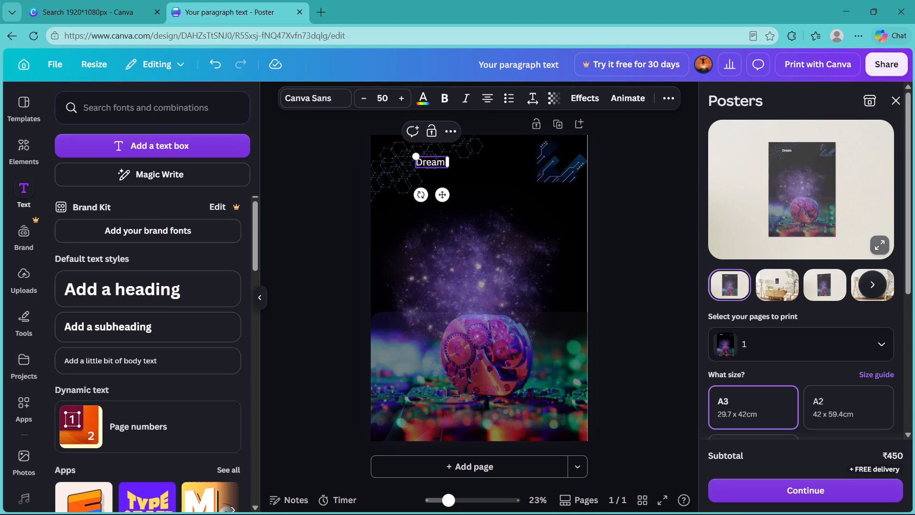
type("on")
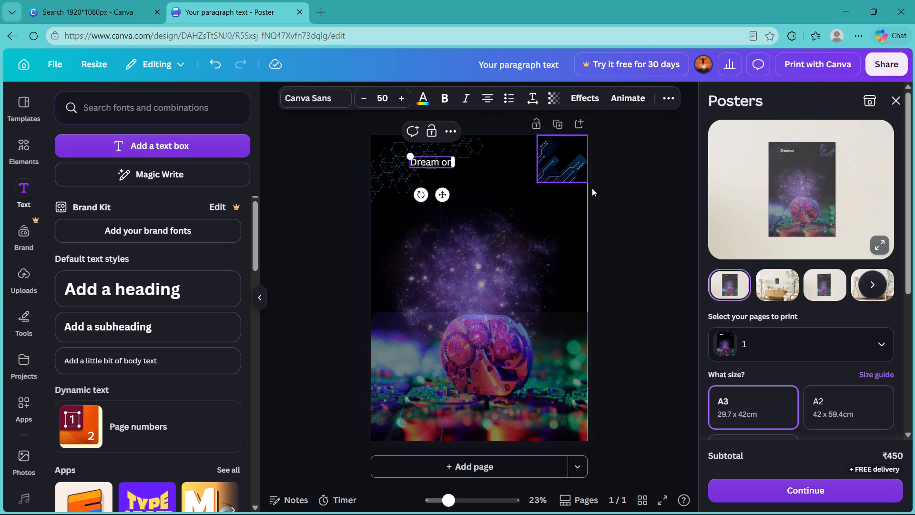
left_click(628, 227)
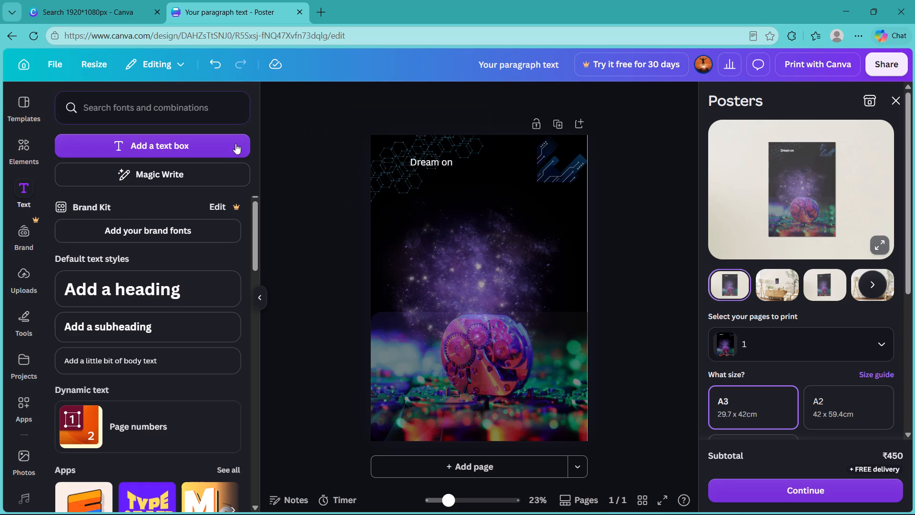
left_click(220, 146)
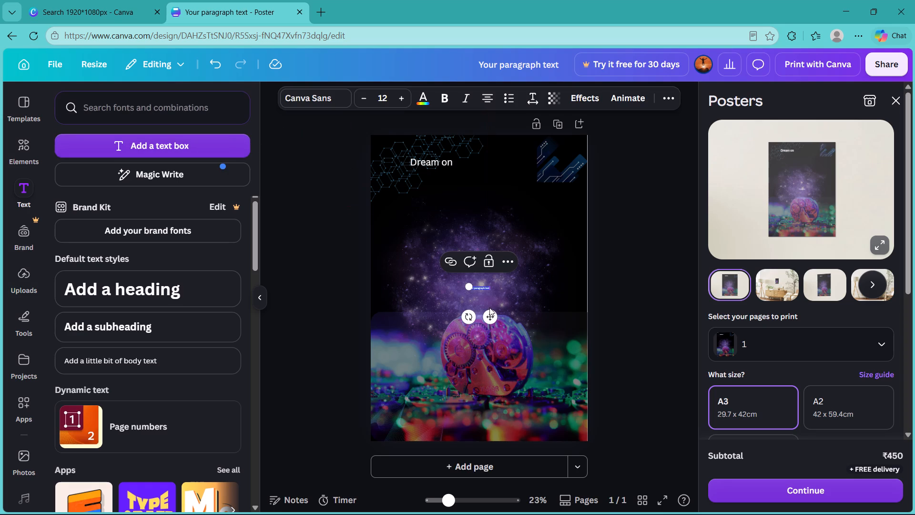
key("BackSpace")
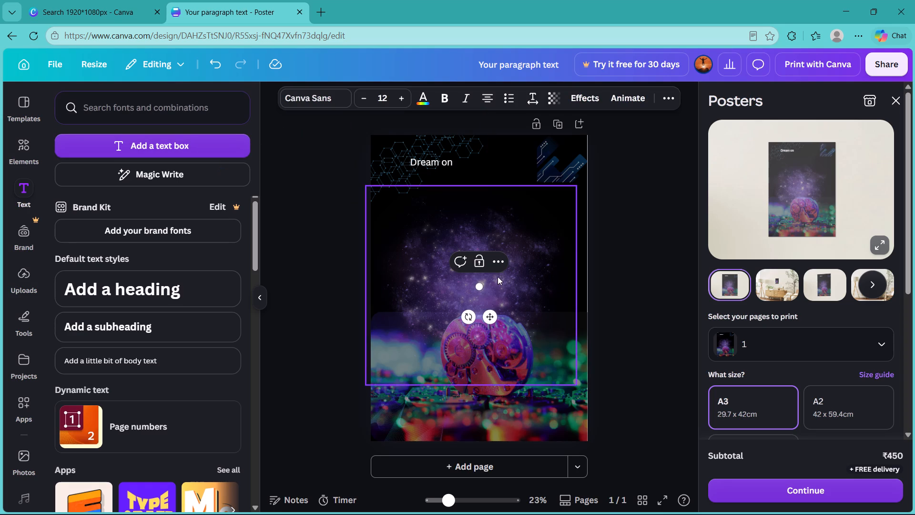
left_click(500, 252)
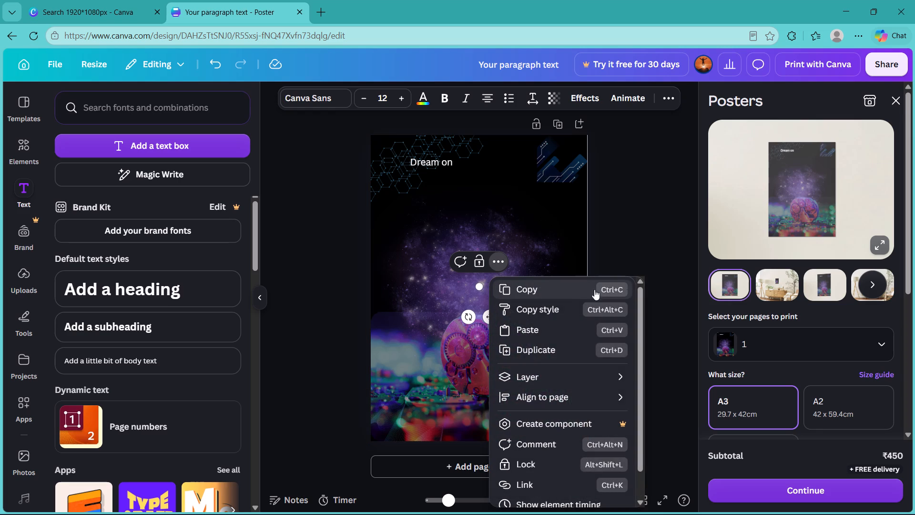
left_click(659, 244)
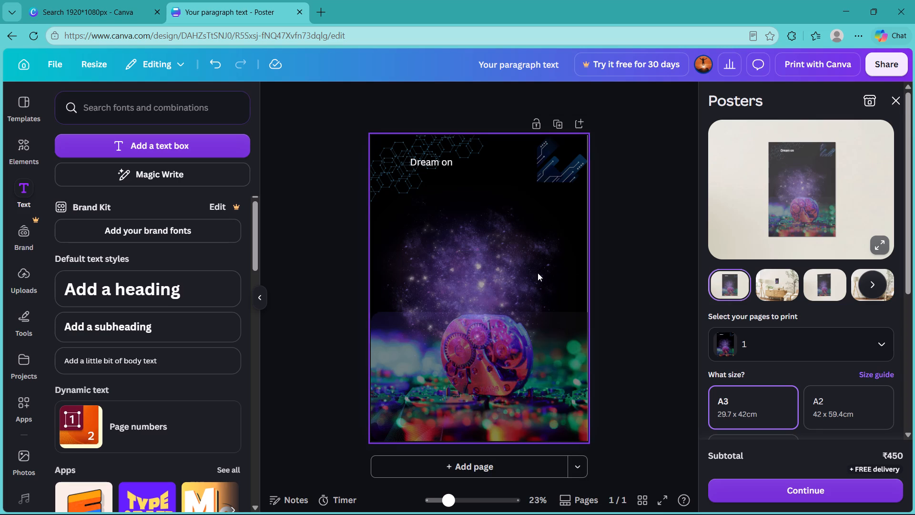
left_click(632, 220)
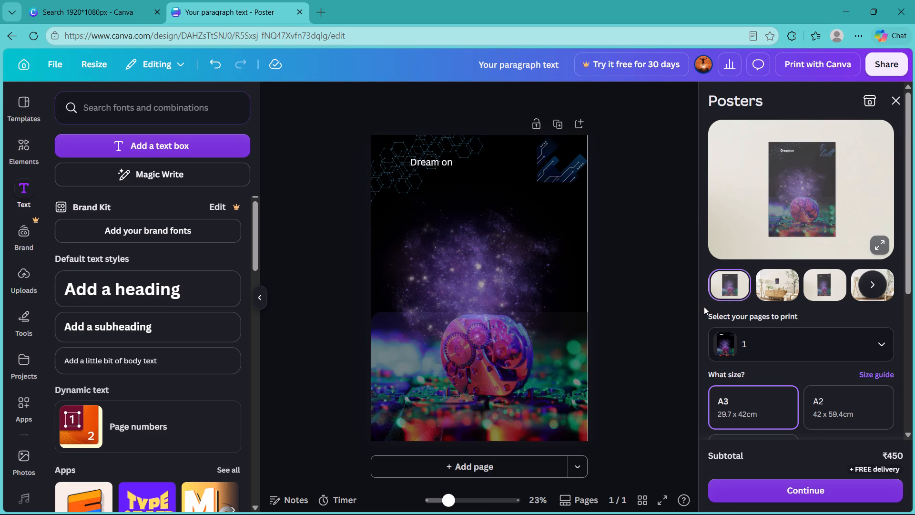
Preview the poster in the room mockups, ending on the living-room scene, and close the poster print options.
left_click(830, 288)
left_click(781, 288)
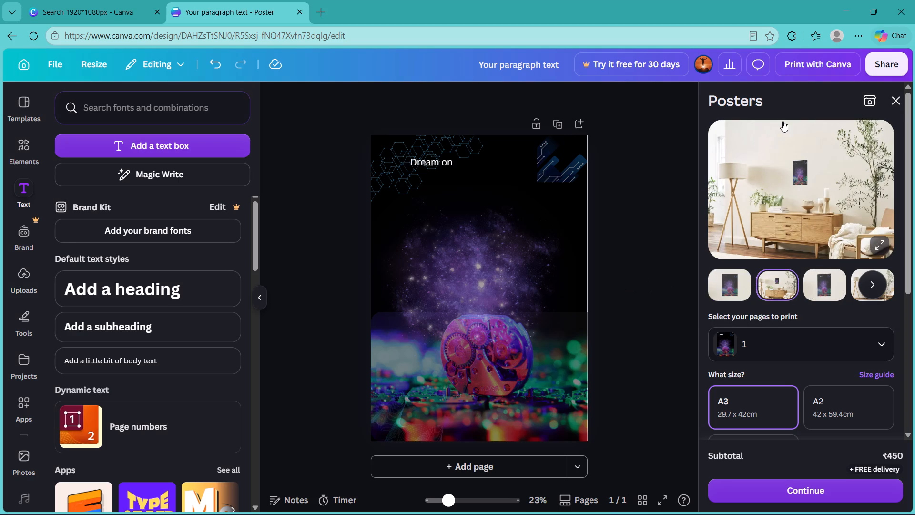
left_click(900, 98)
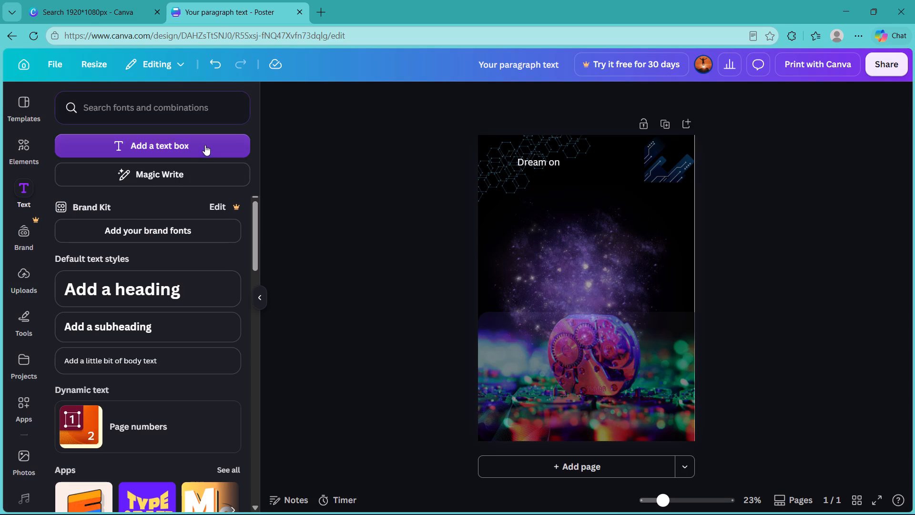
Add a subheading at the middle of the page reading "complexity" with "SHOULD" on a second line.
left_click(154, 323)
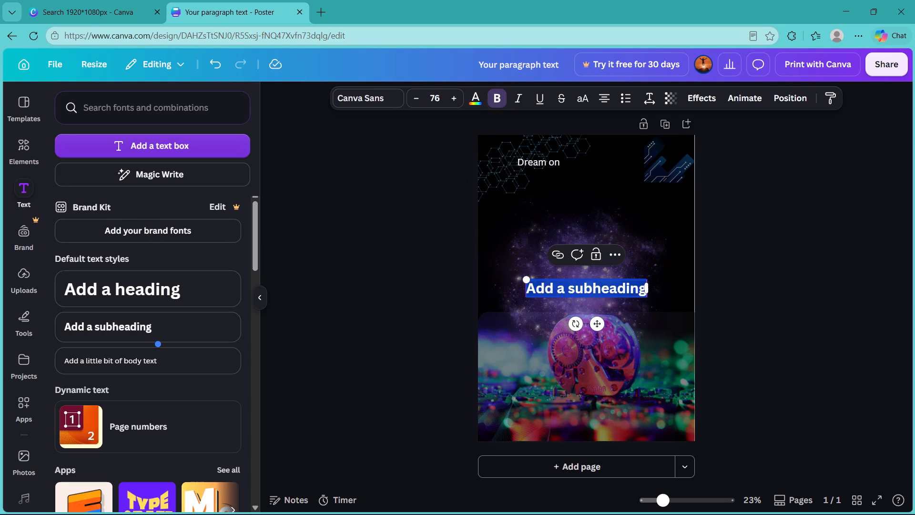
key("BackSpace")
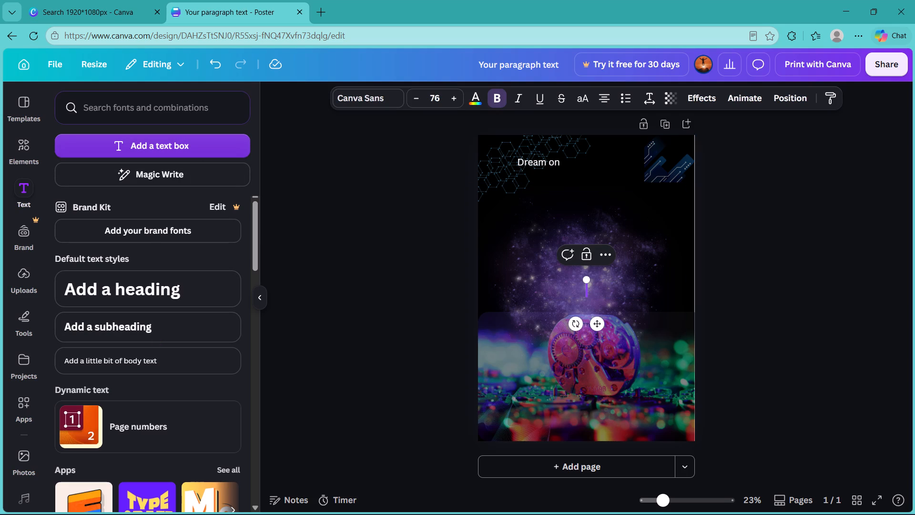
type("com")
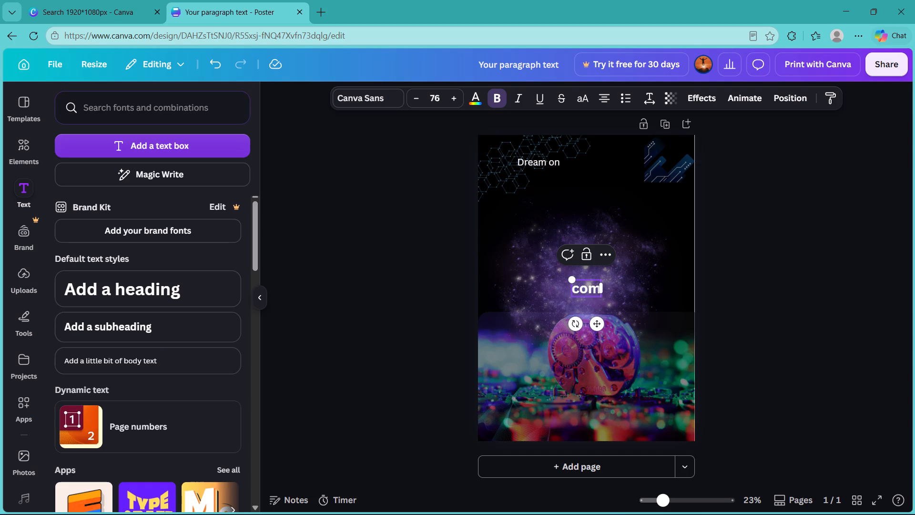
type("ple")
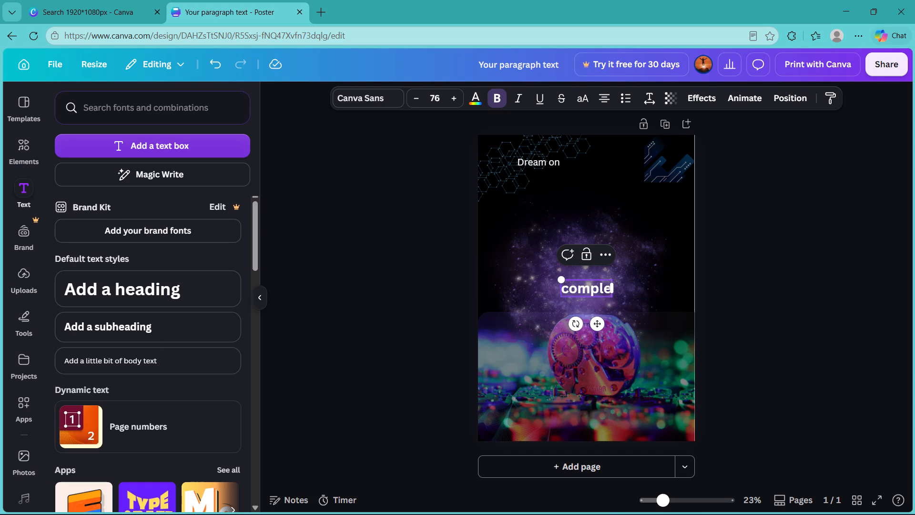
type("xity")
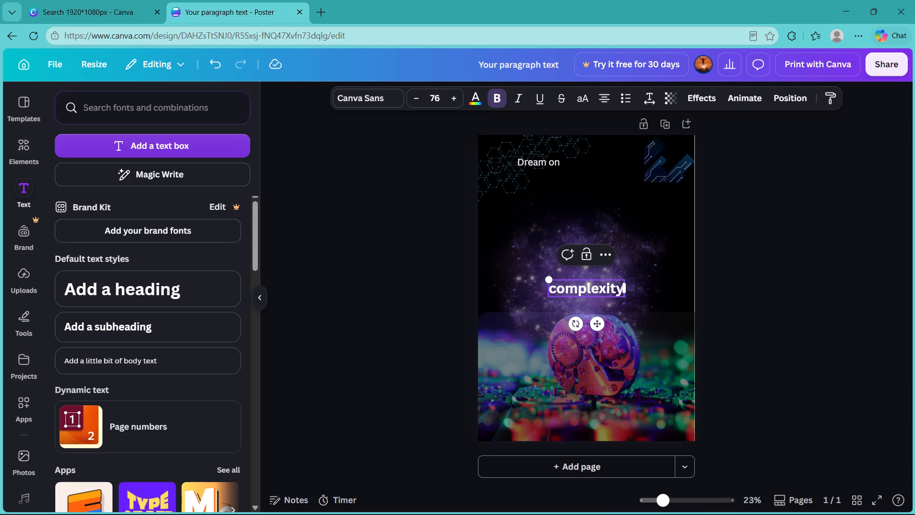
key("Return")
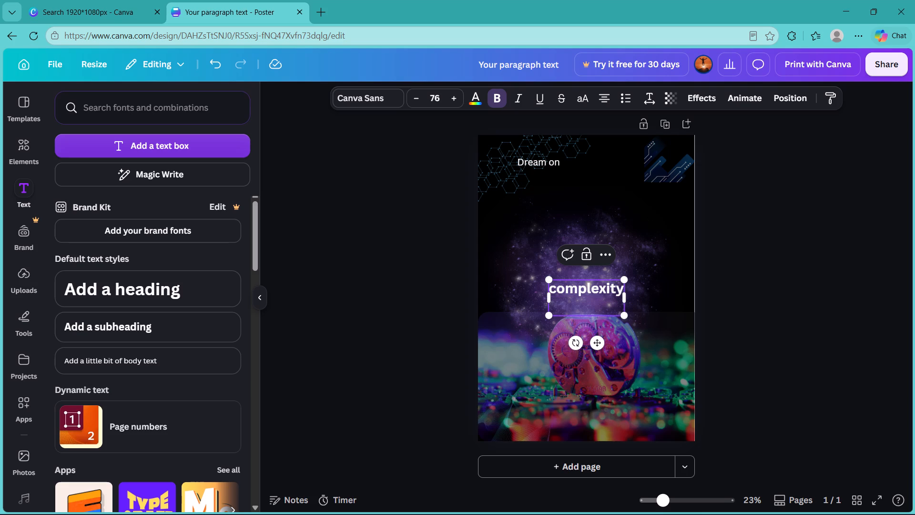
type("should")
key("BackSpace")
key("BackSpace")
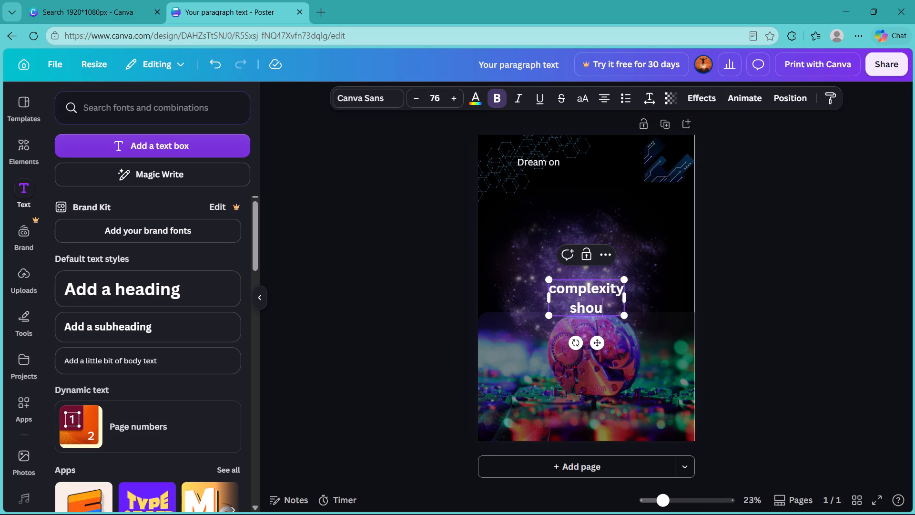
key("BackSpace")
key("BackSpace")
key("BackSpace")
key("BackSpace")
type("SHOULF")
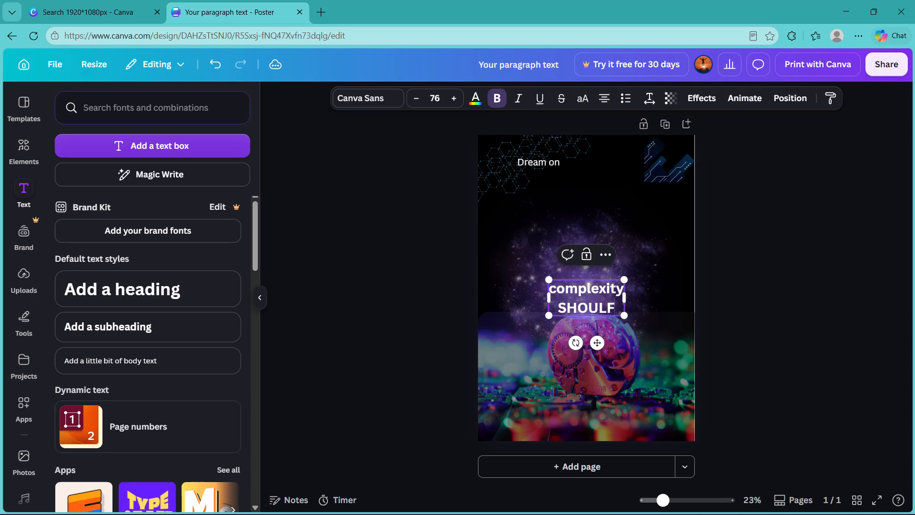
key("BackSpace")
key("d")
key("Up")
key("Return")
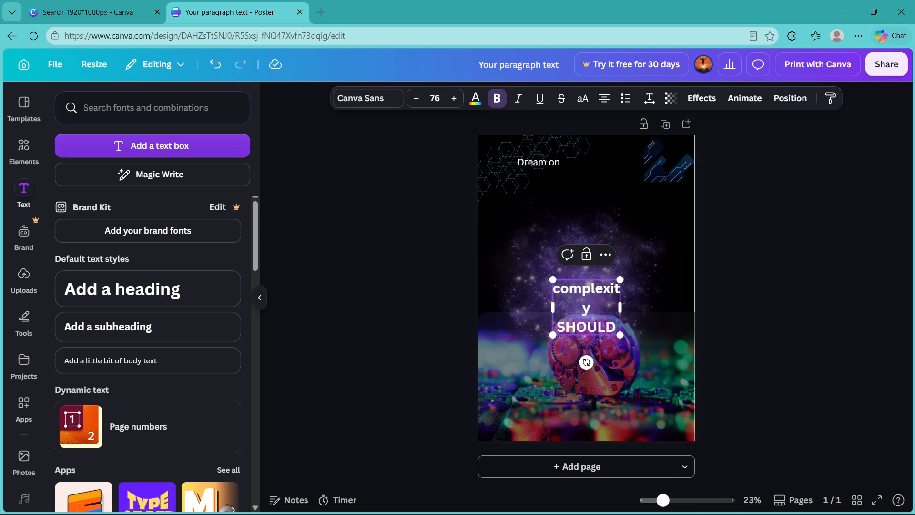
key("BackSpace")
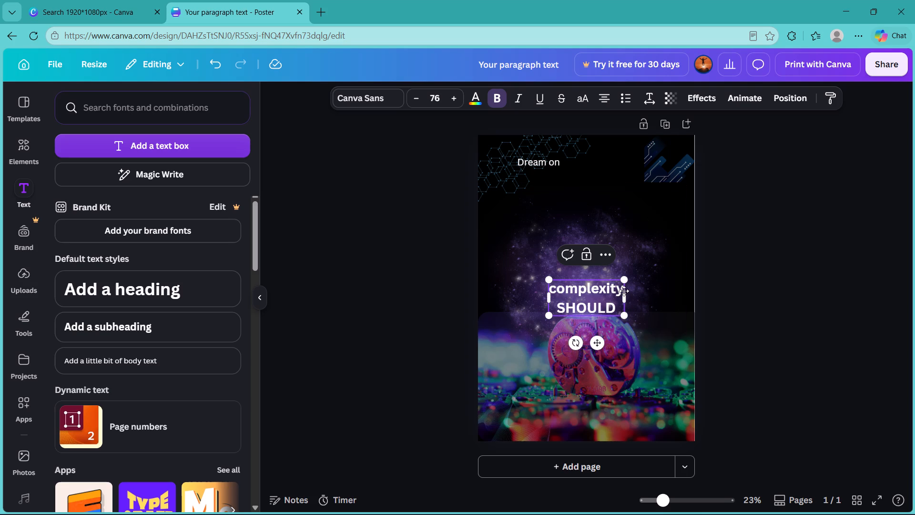
Convert the word "complexity" in the subheading to uppercase.
left_click_drag(621, 291, 565, 293)
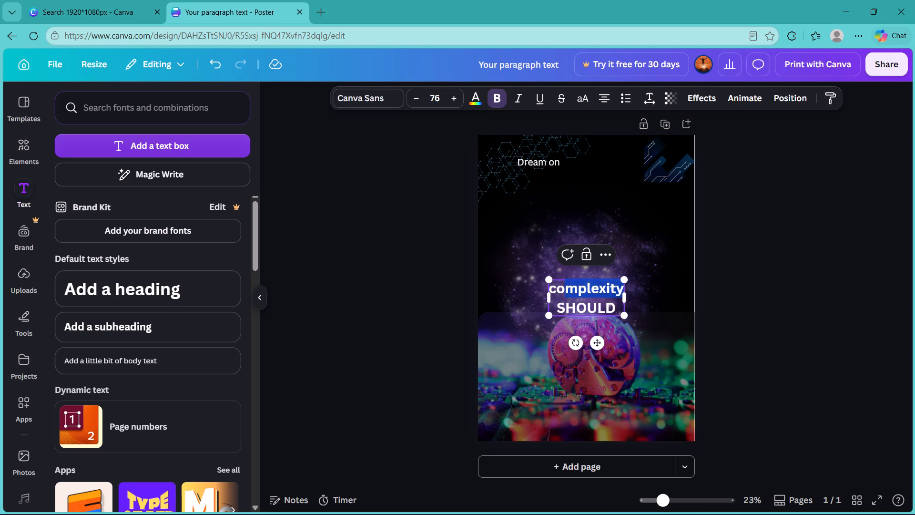
left_click_drag(565, 293, 551, 296)
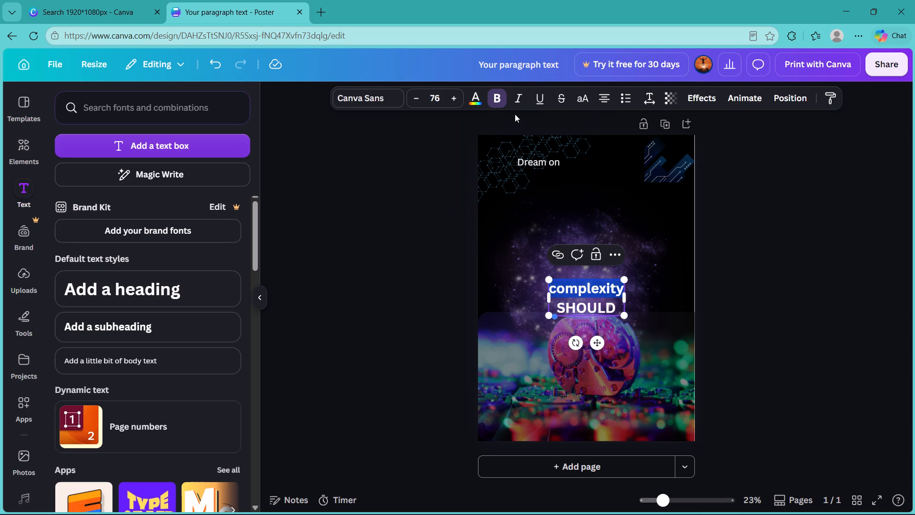
left_click(581, 98)
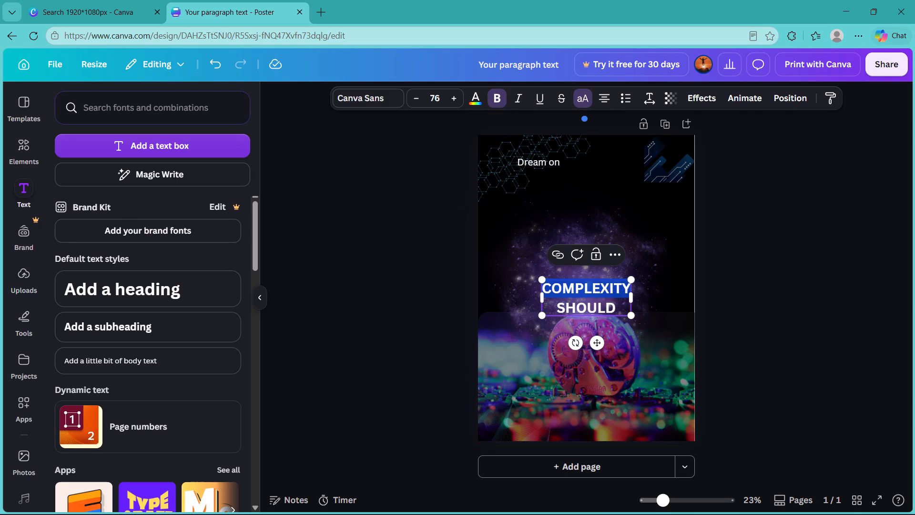
Add the lines "SERVE A" and "PURPOSE." below "SHOULD" in the subheading.
left_click(619, 307)
key("Return")
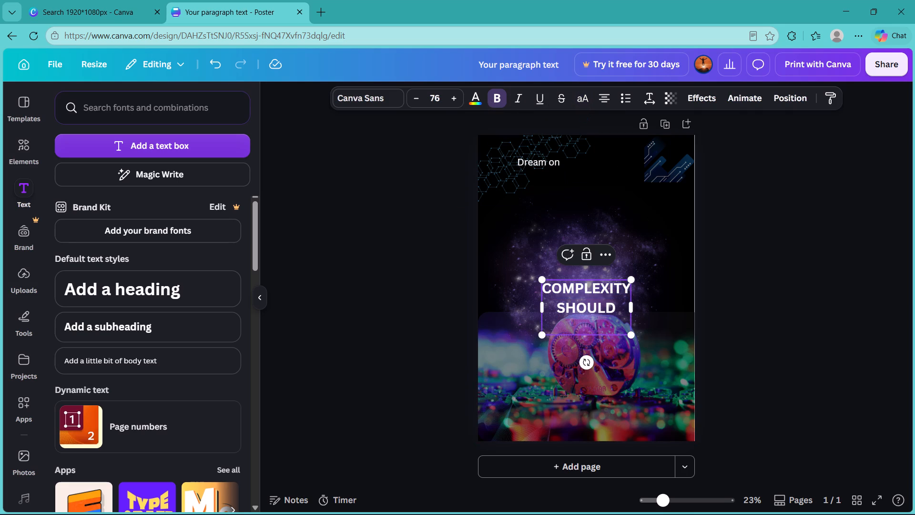
type("SE")
type("RVE")
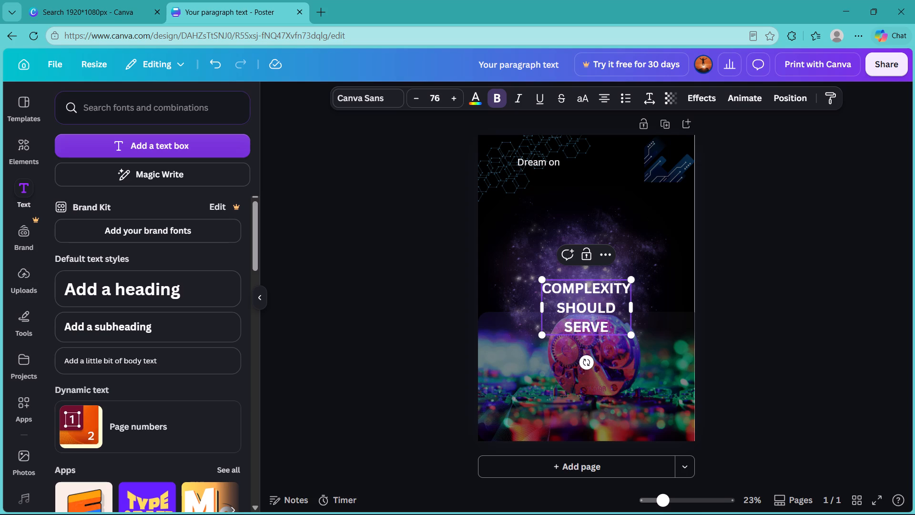
key("space")
type("A")
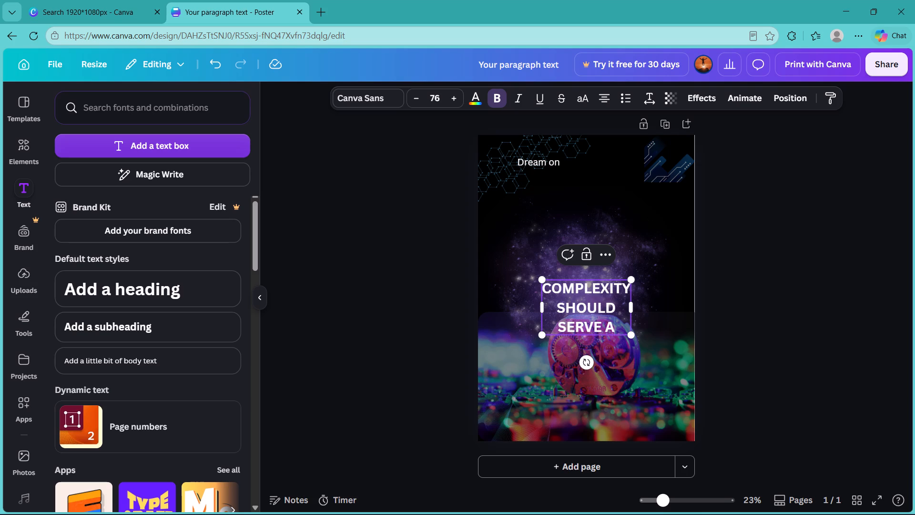
key("Return")
type("PURPOS")
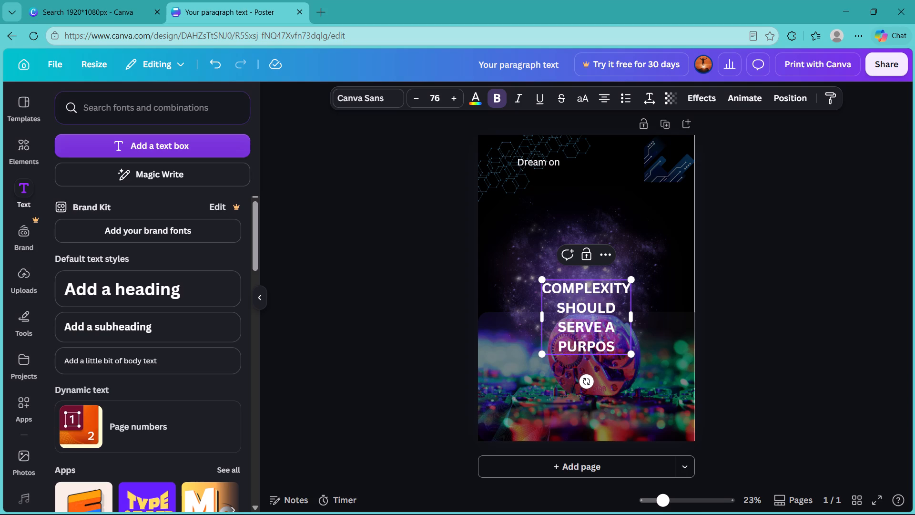
key("e")
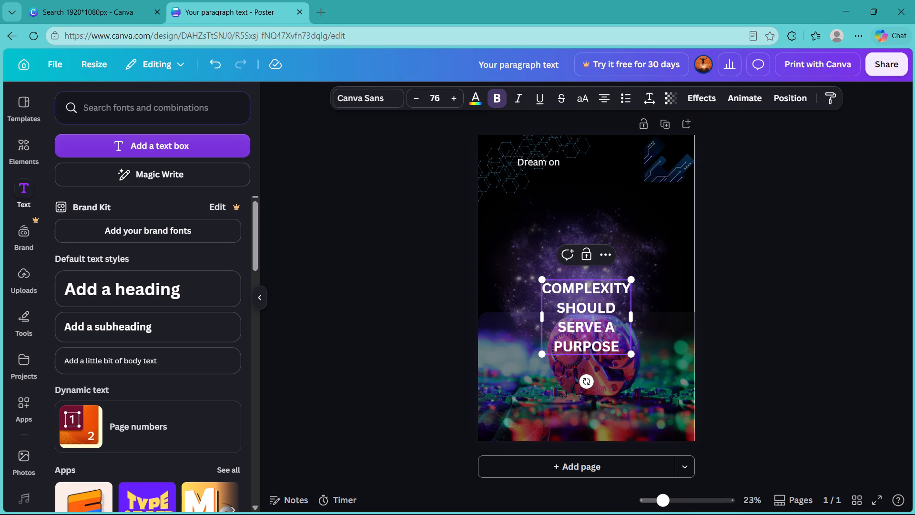
key("period")
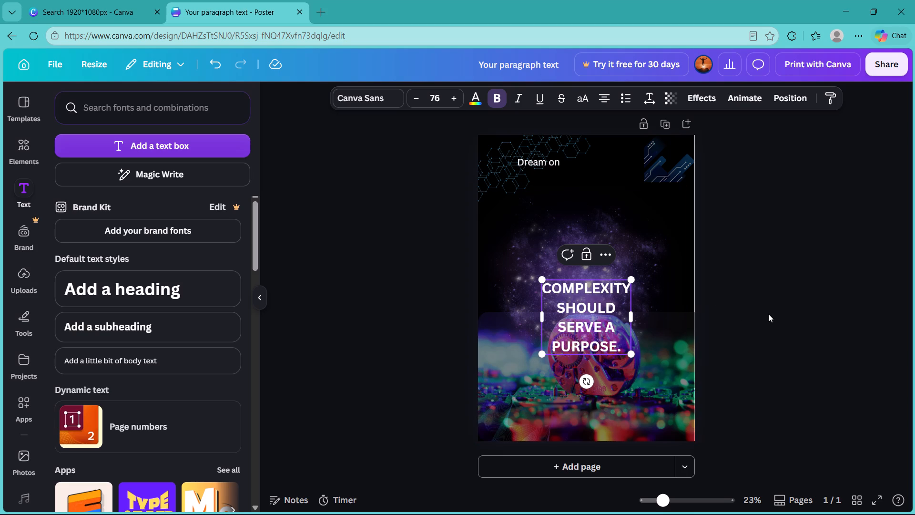
left_click(768, 314)
Move the four-line subheading up to just below "Dream on", with its right edge on the page's vertical centre line.
left_click(613, 321)
left_click_drag(613, 321, 569, 226)
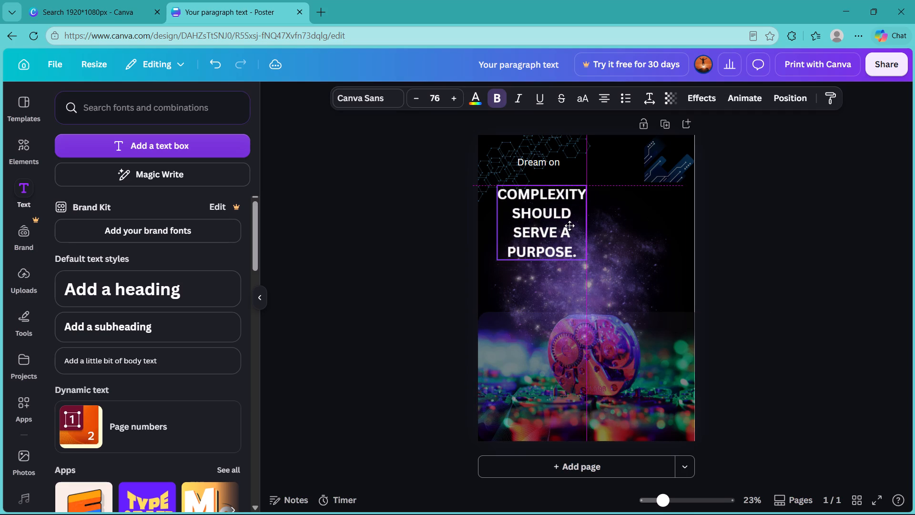
left_click_drag(569, 226, 569, 223)
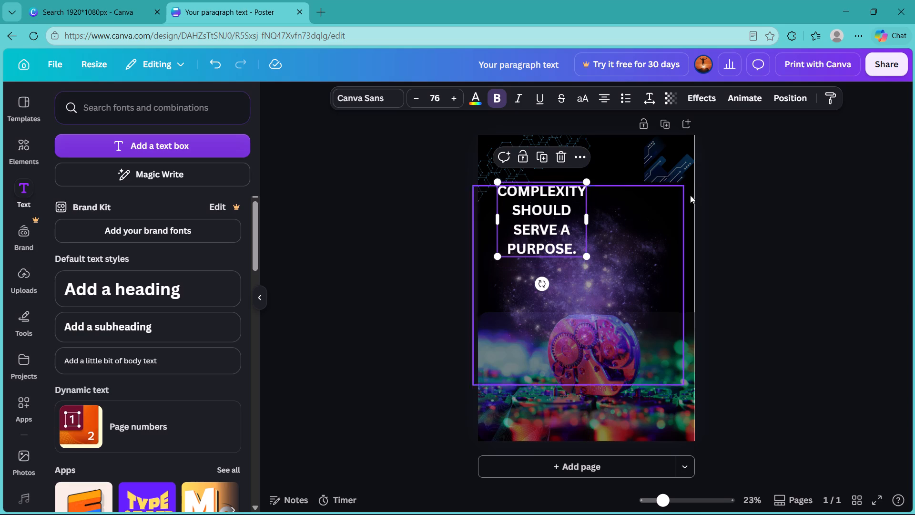
left_click(758, 211)
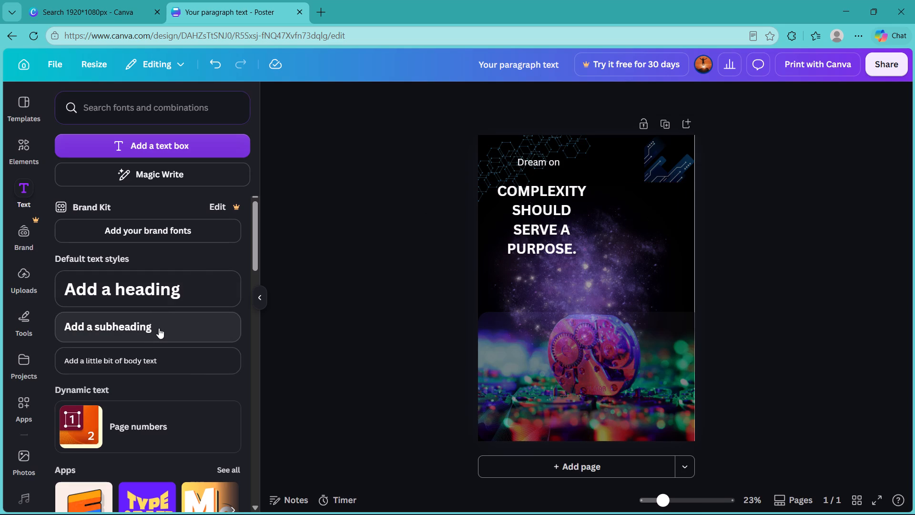
Add a body text box at the middle of the page beginning with "At dream on ".
left_click(159, 356)
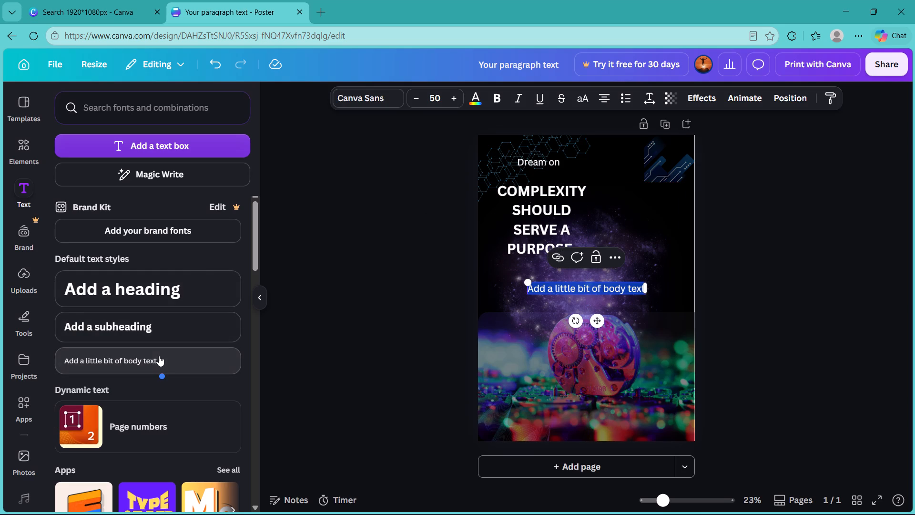
key("BackSpace")
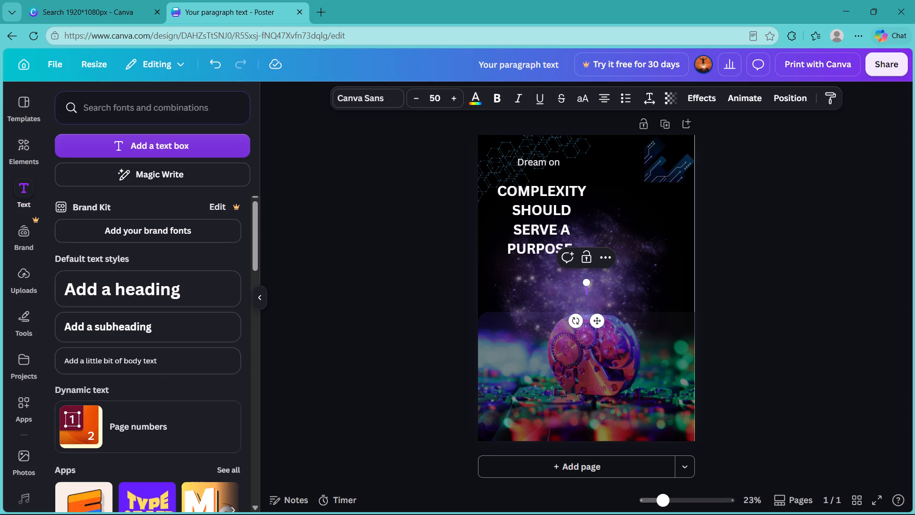
type("AT")
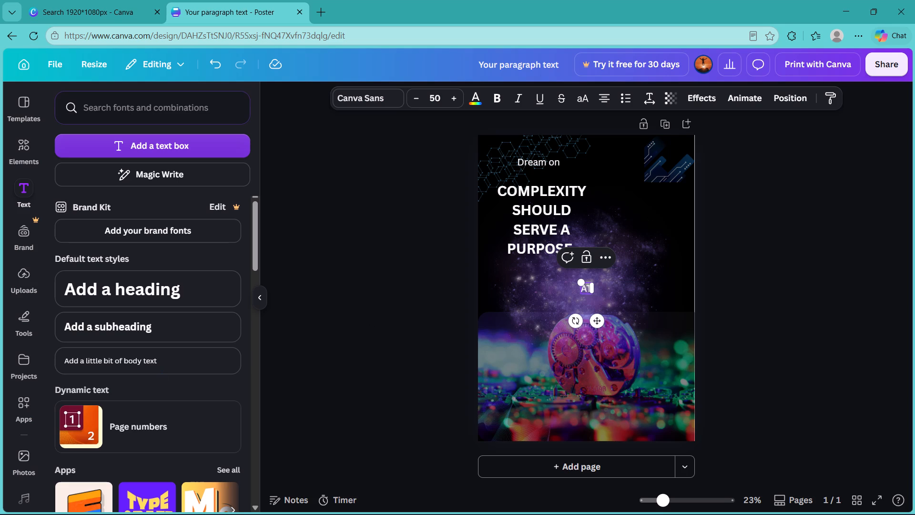
key("BackSpace")
key("BackSpace")
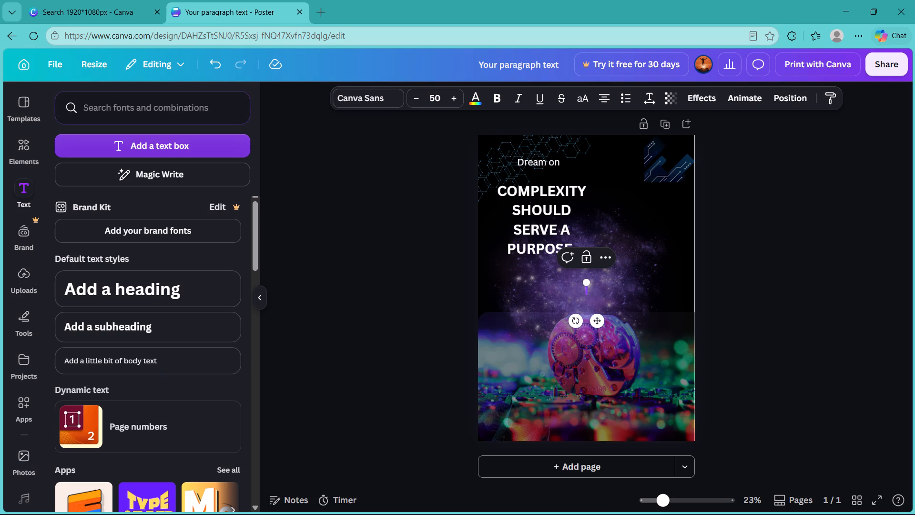
type("at")
key("BackSpace")
key("BackSpace")
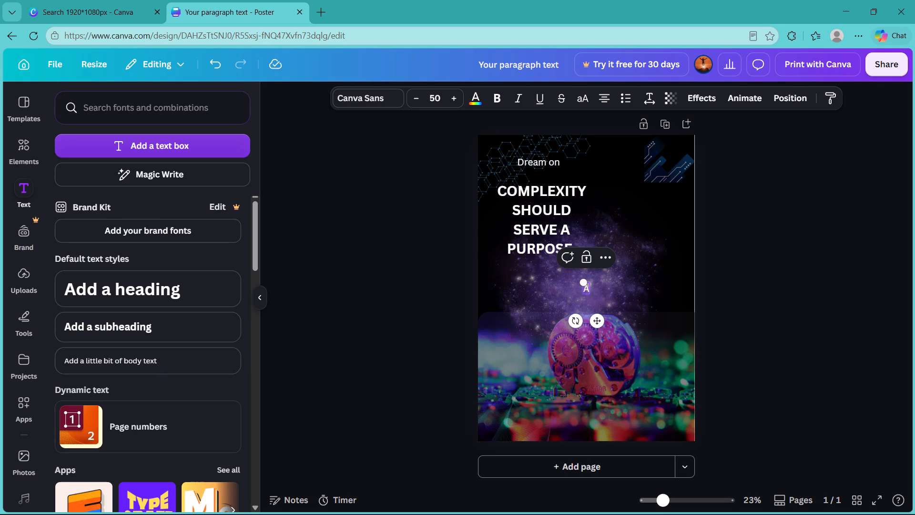
type("t")
key("space")
type("dream")
key("space")
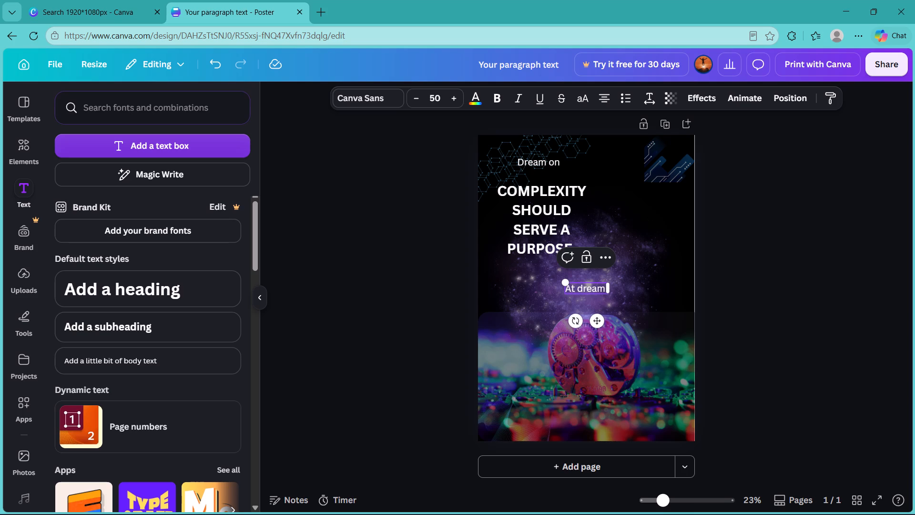
type("on")
key("space")
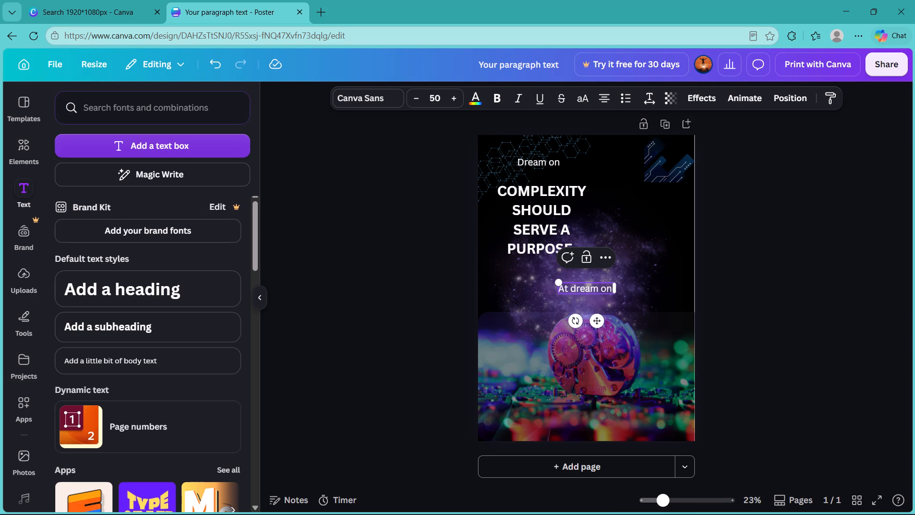
Continue the body text with ",every feature has to earn its place".
type(",every fr")
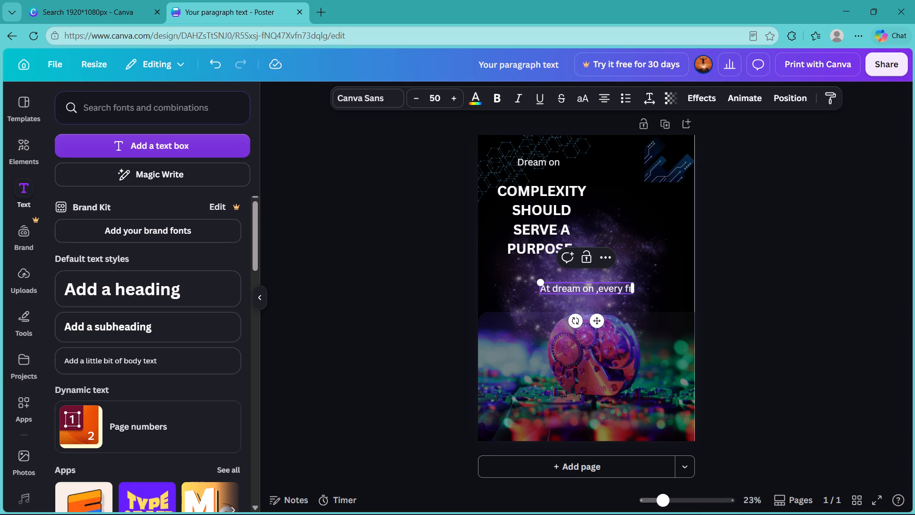
key("BackSpace")
type("eature")
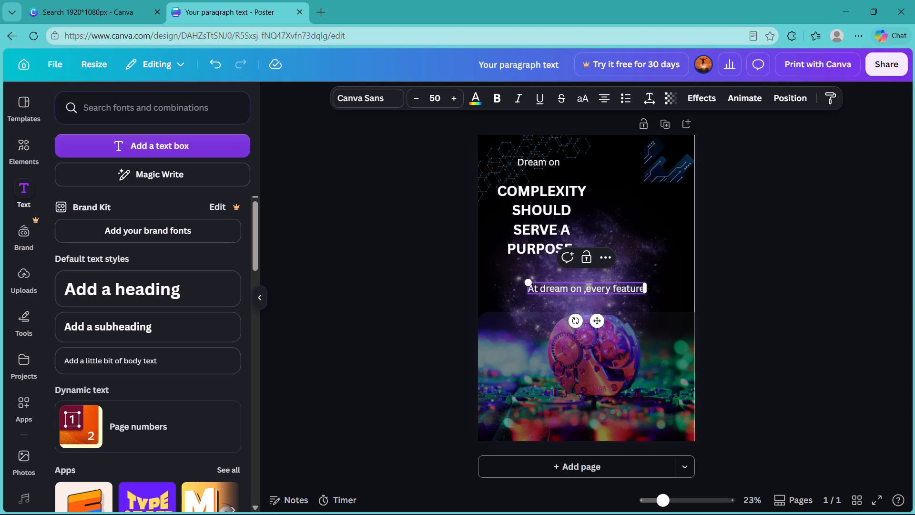
key("space")
type("has to")
key("space")
type("earn")
key("space")
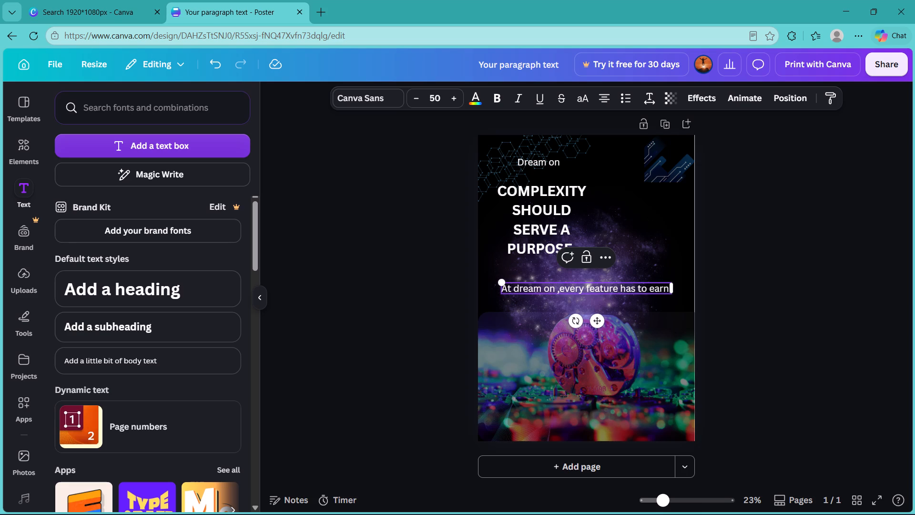
type("its place")
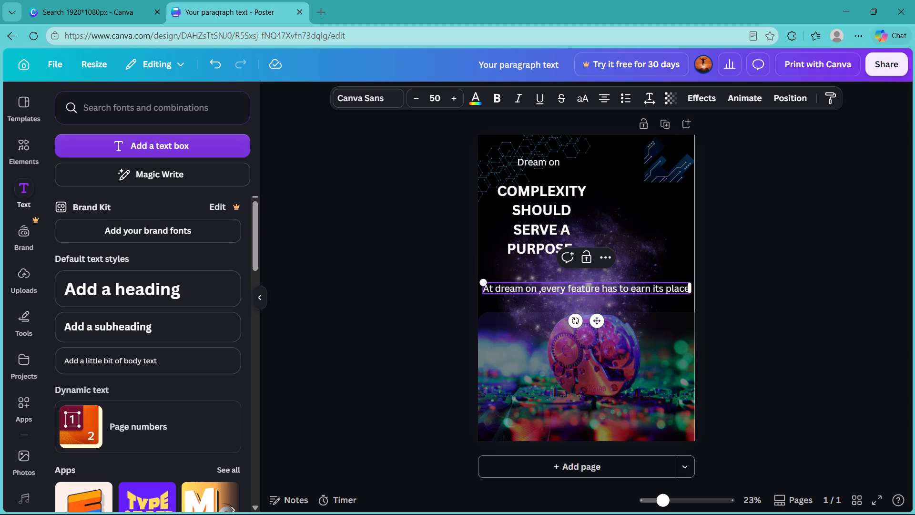
Complete the body text with " and the rules stay clear enough for anyone to follow.".
key("space")
type("and")
key("space")
type("thw")
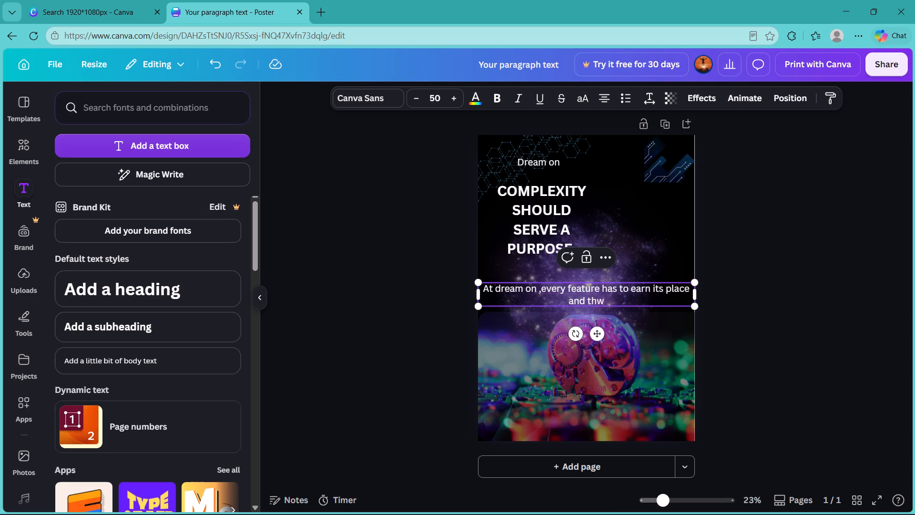
key("BackSpace")
type("e ruk")
key("BackSpace")
type("les")
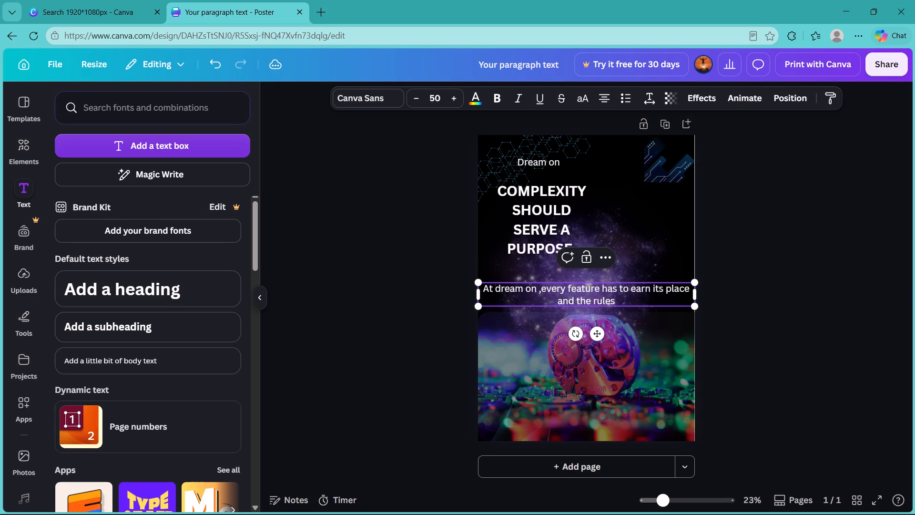
key("space")
type("stay")
key("space")
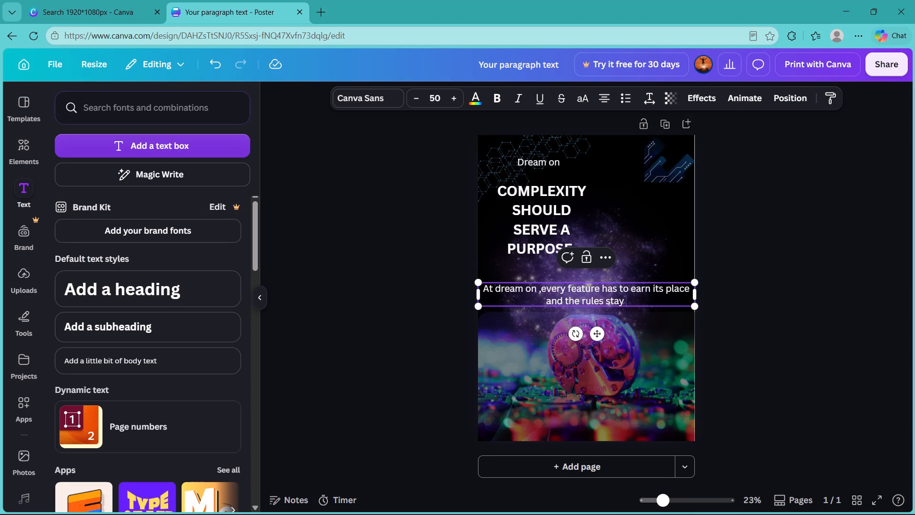
type("clear")
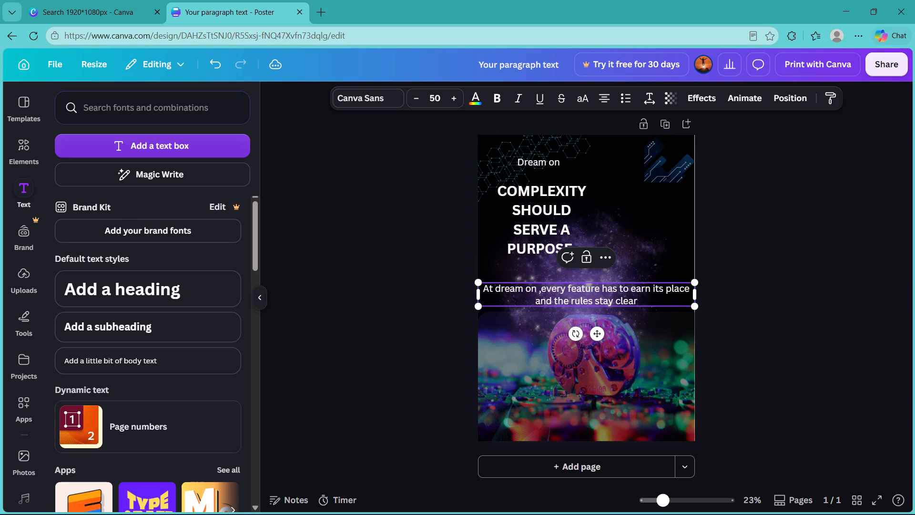
key("space")
type("enough")
key("space")
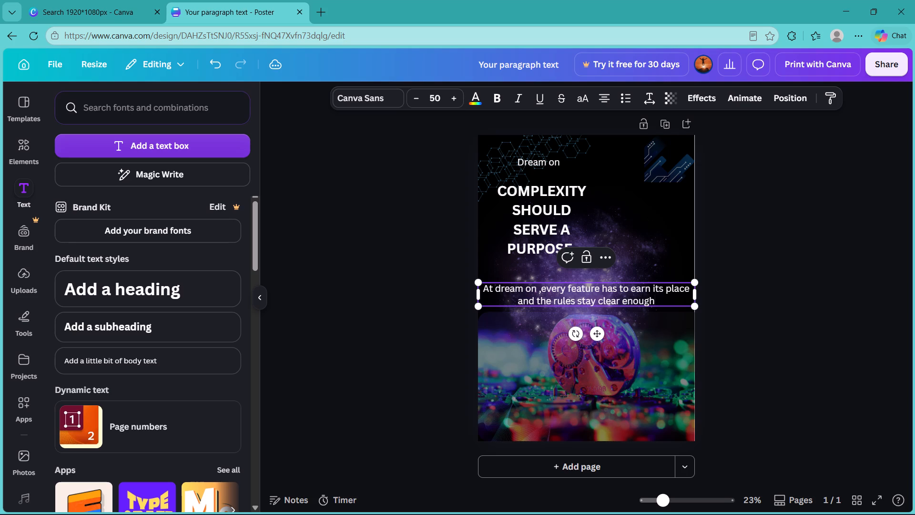
type("for anyone to follow")
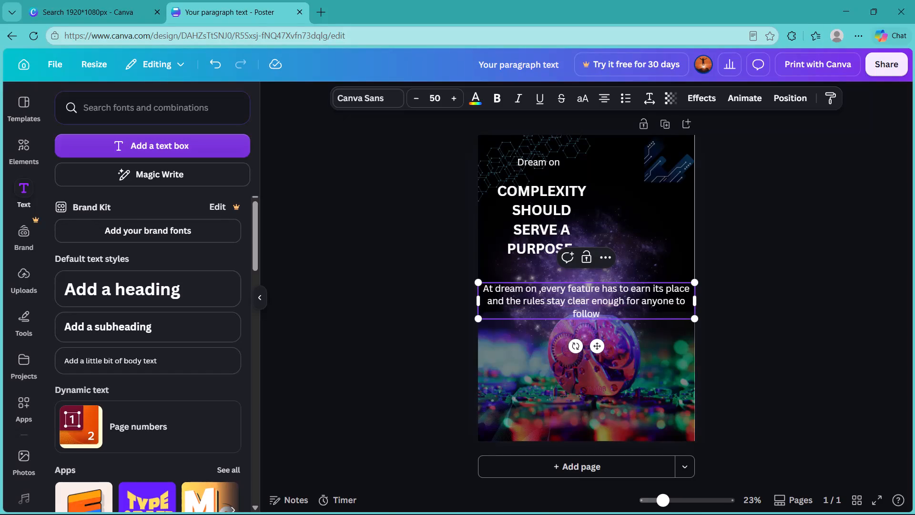
key("period")
Scale the body text box down proportionally to a font size of about 32.8.
left_click_drag(697, 319, 678, 317)
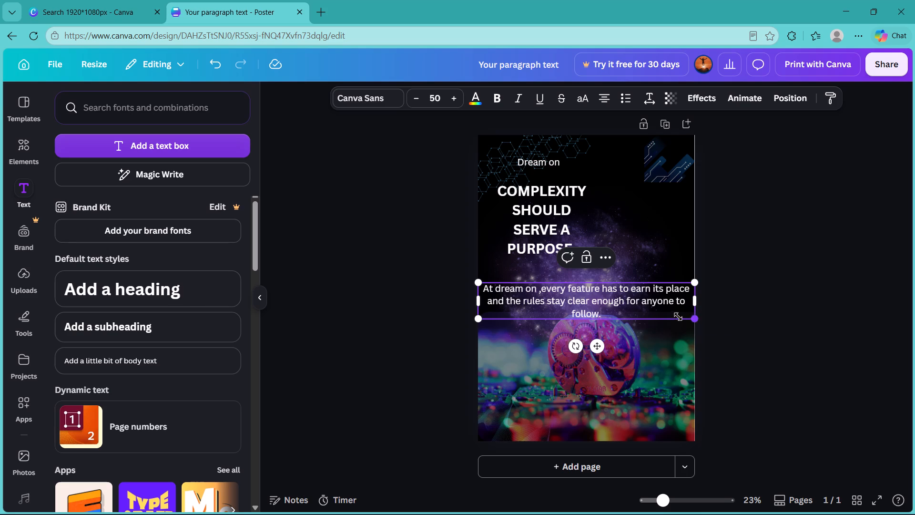
left_click_drag(678, 317, 625, 294)
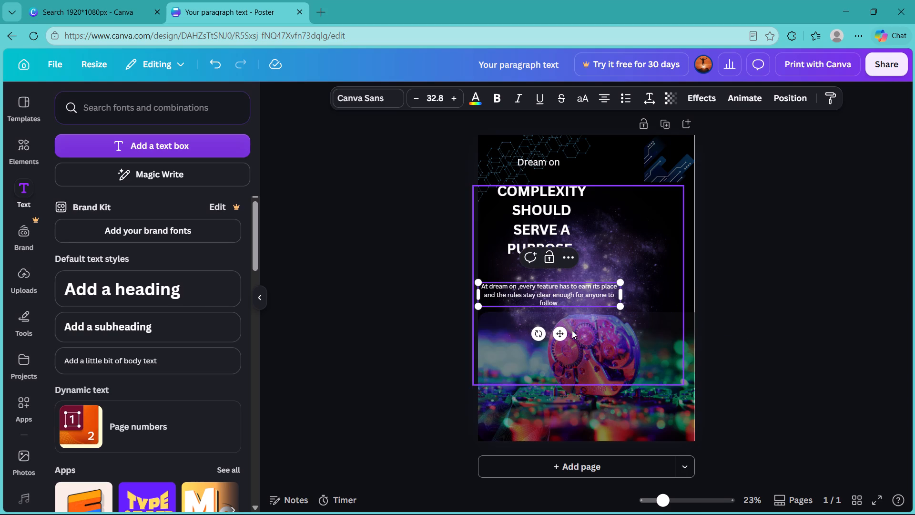
Position the body text below "PURPOSE.", leaving a small gap and keeping it above the watch movement photo.
left_click_drag(559, 332, 570, 311)
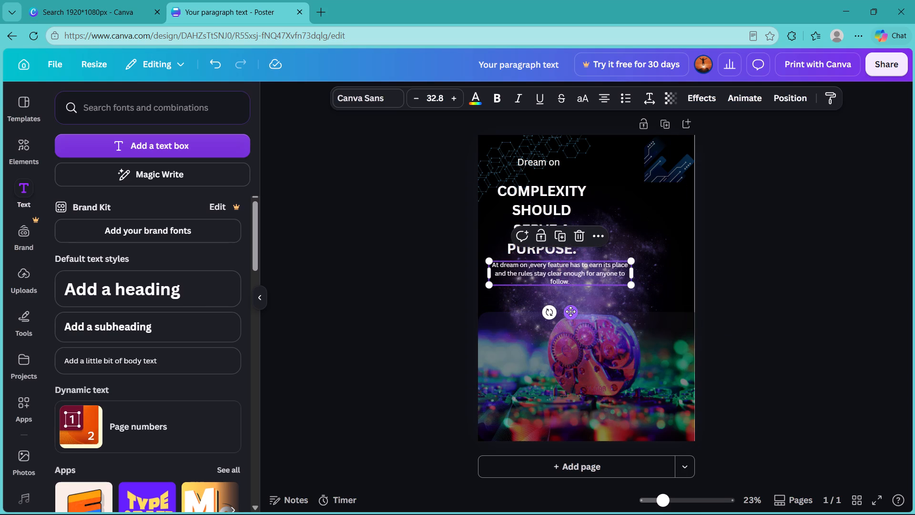
left_click(789, 266)
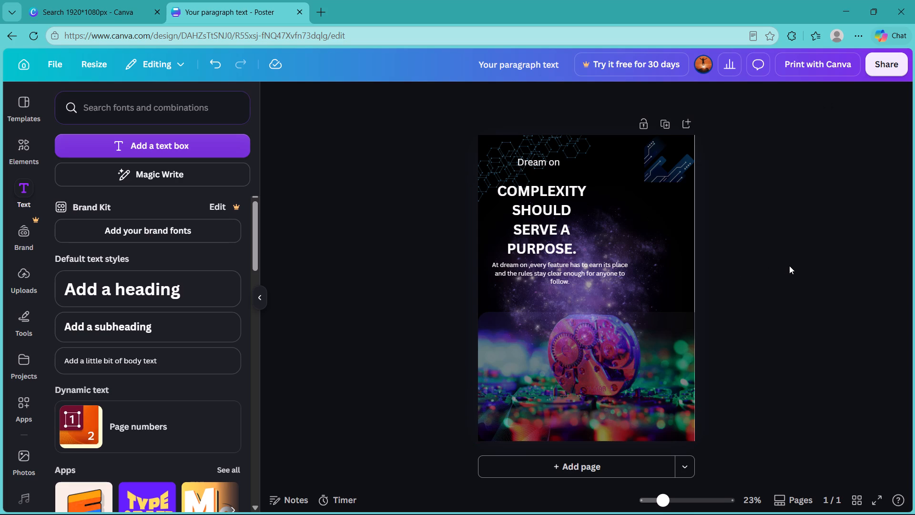
left_click_drag(596, 278, 596, 291)
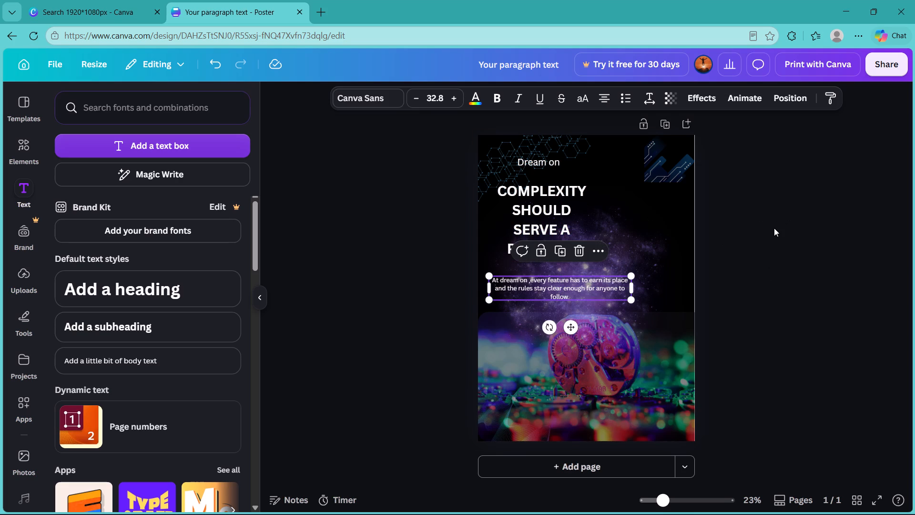
left_click(774, 228)
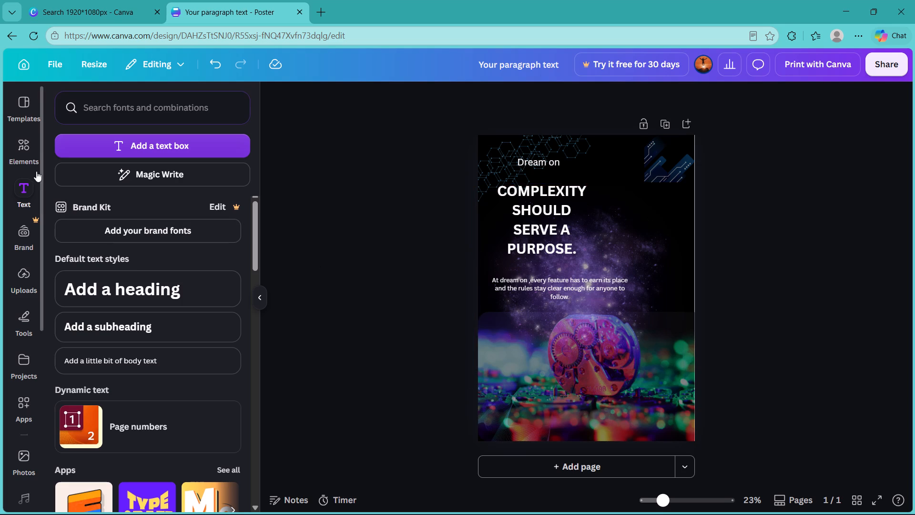
Search the elements library for "under line" and limit the results to graphics.
left_click(23, 160)
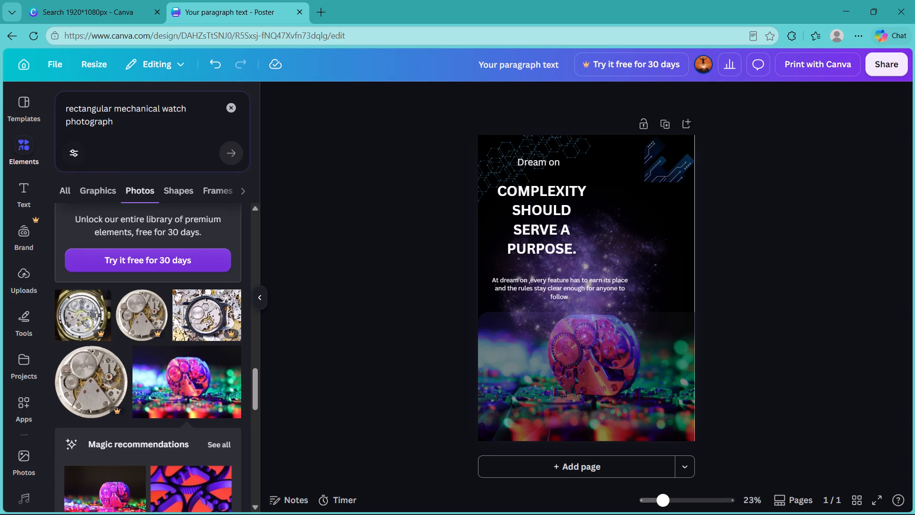
left_click(233, 109)
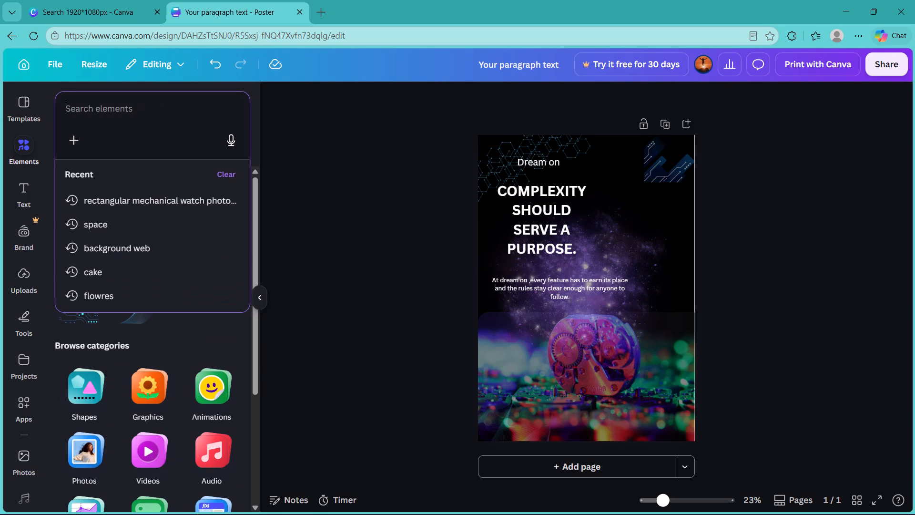
type("under line")
key("Return")
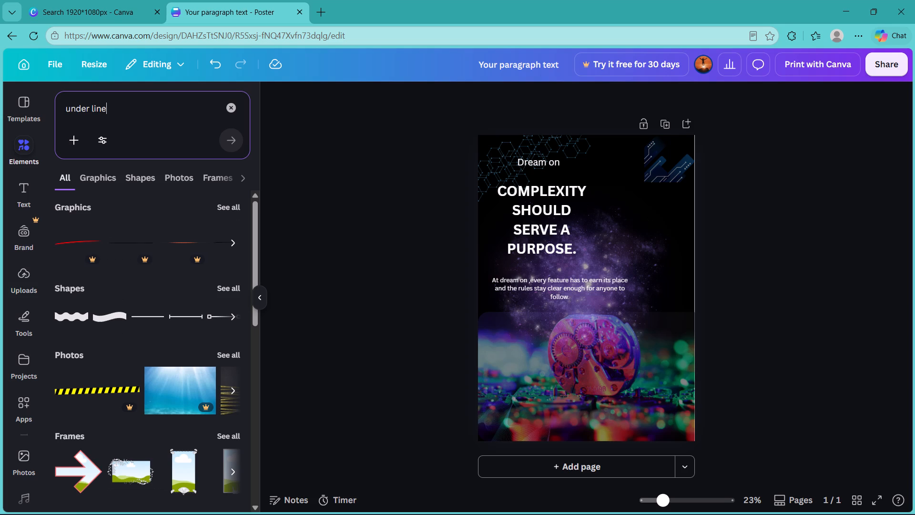
left_click(97, 175)
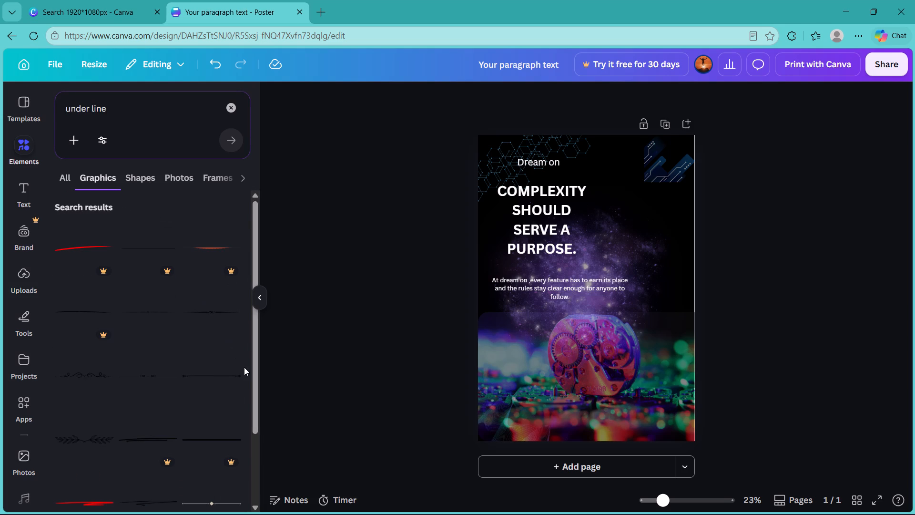
Look through the "under line" graphics results for a suitable underline for the poster.
triple_click(254, 505)
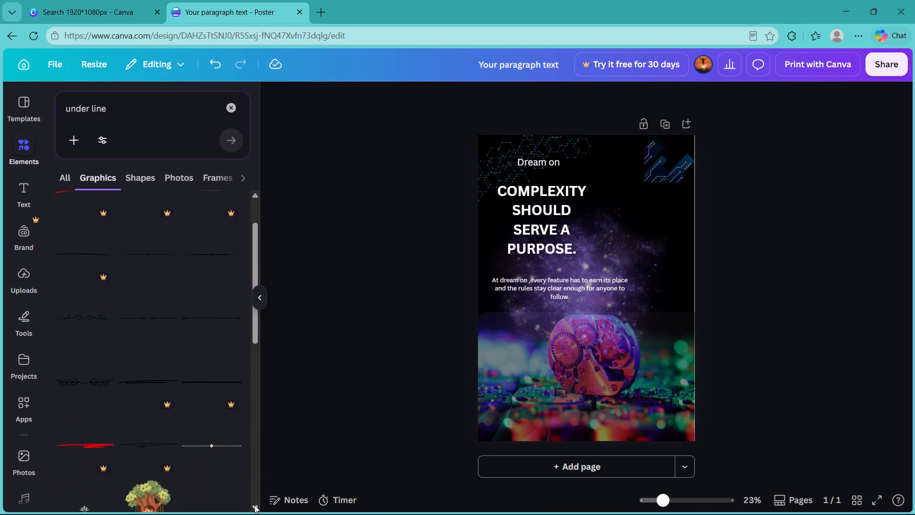
triple_click(254, 505)
triple_click(254, 505)
triple_click(254, 505)
triple_click(254, 505)
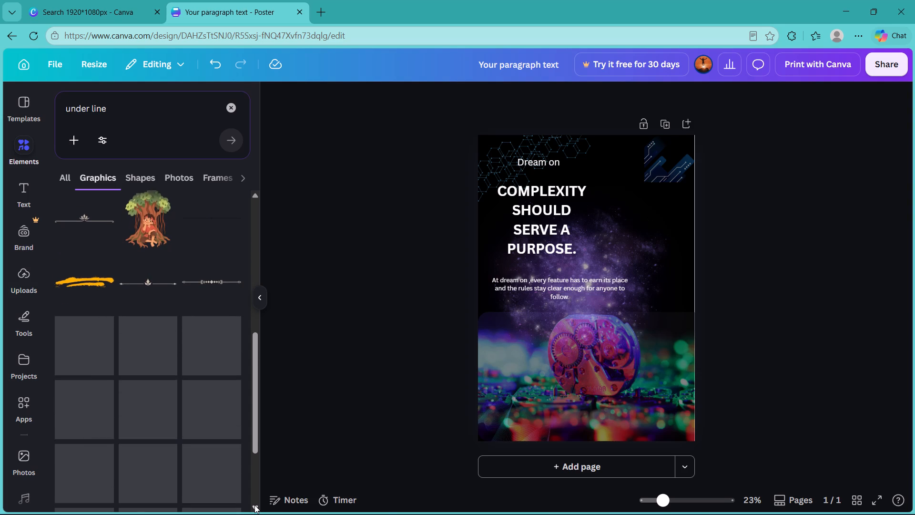
left_click(254, 505)
triple_click(254, 505)
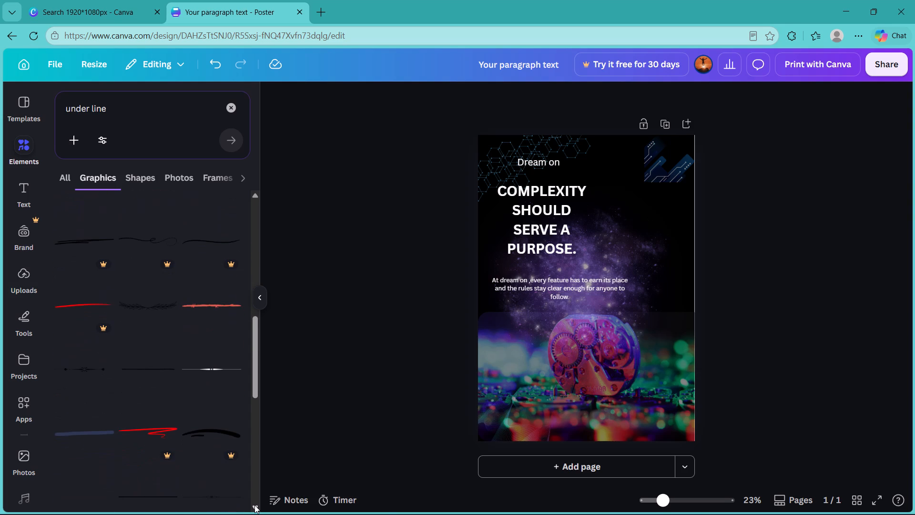
left_click(254, 505)
left_click(254, 505)
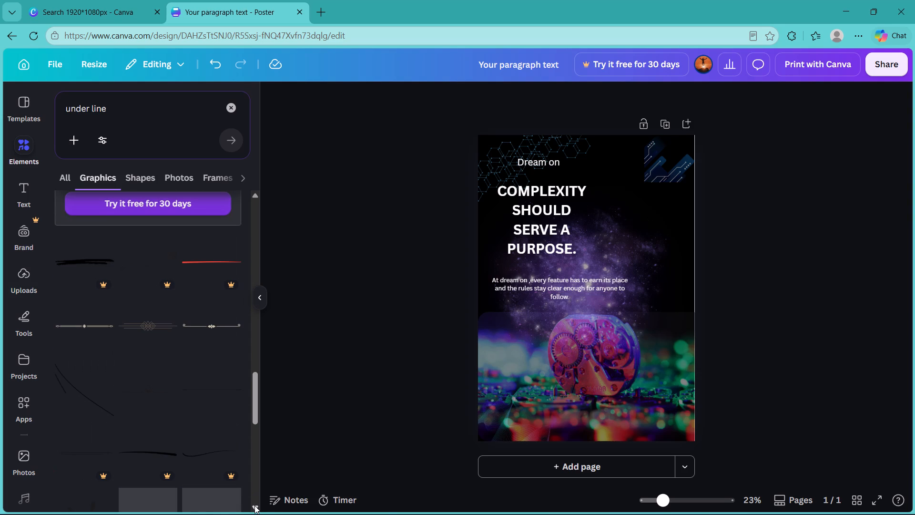
triple_click(254, 505)
triple_click(254, 505)
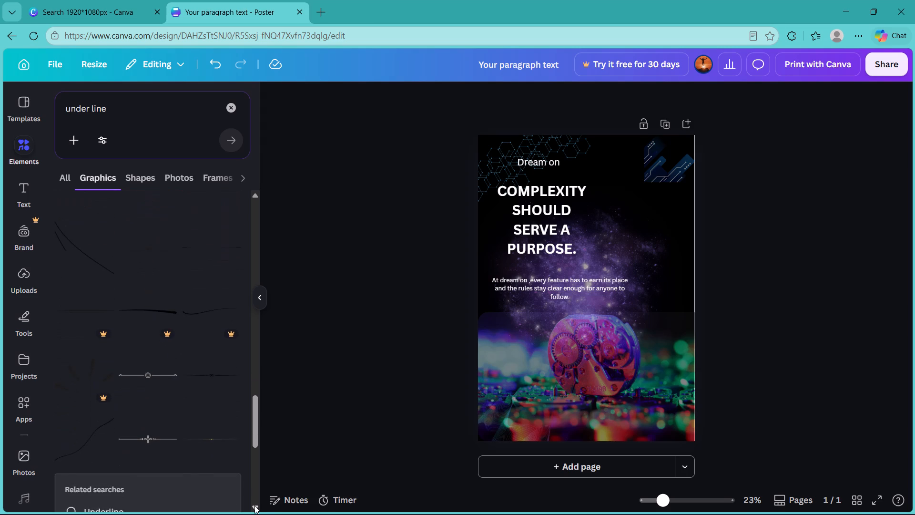
triple_click(254, 505)
triple_click(254, 505)
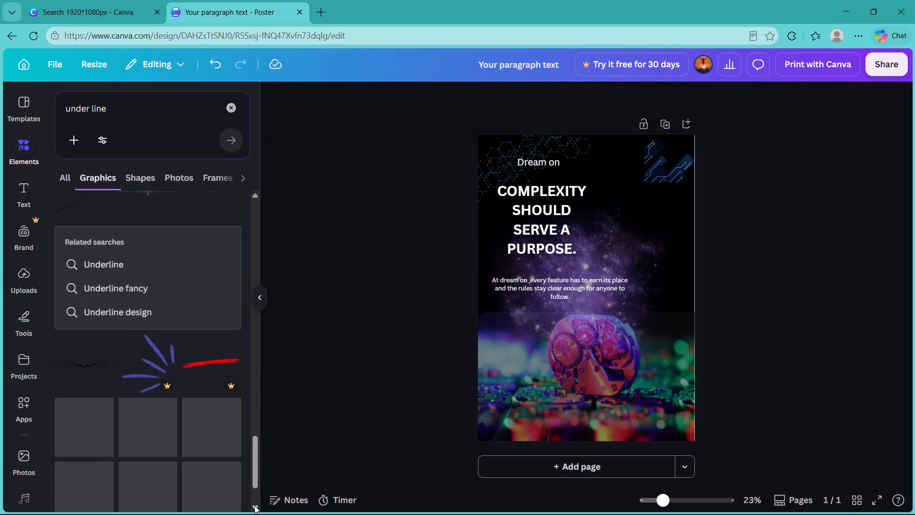
left_click(254, 505)
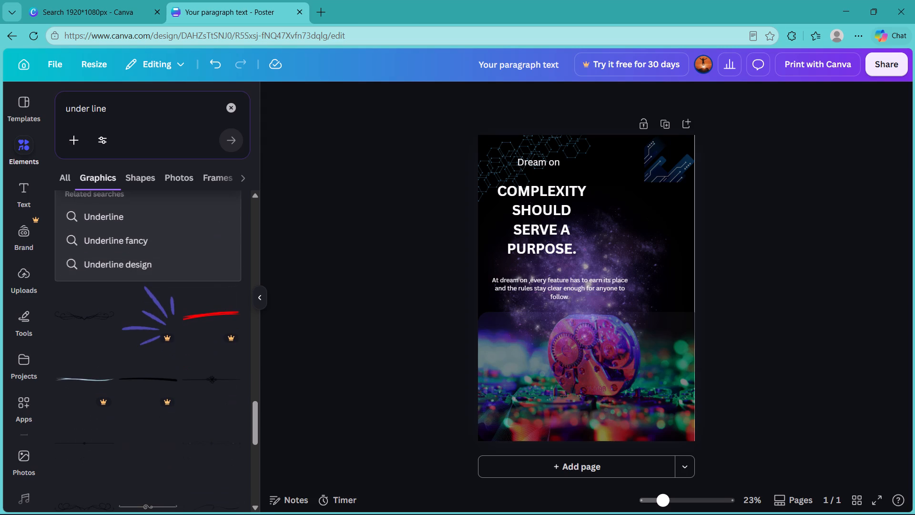
Extend the elements search to "under line space" and look through the graphics results for a fitting line.
left_click(119, 106)
key("space")
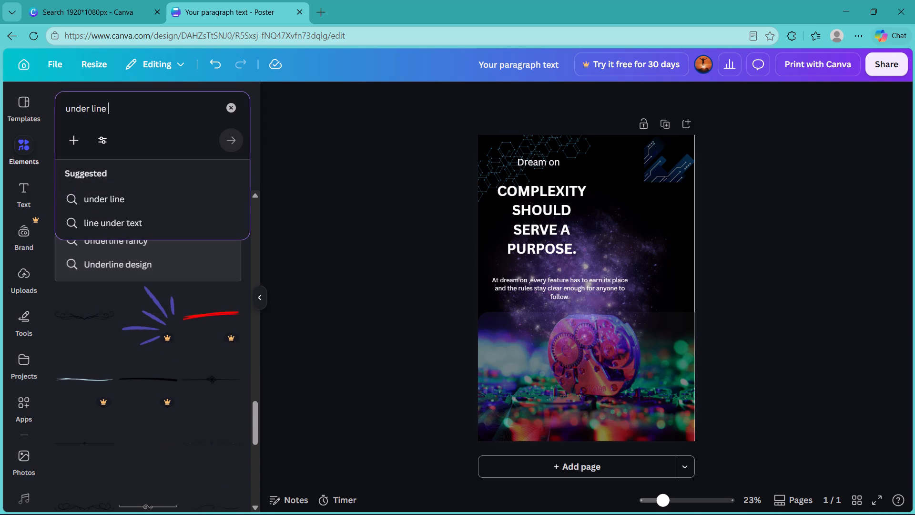
type("space")
key("Return")
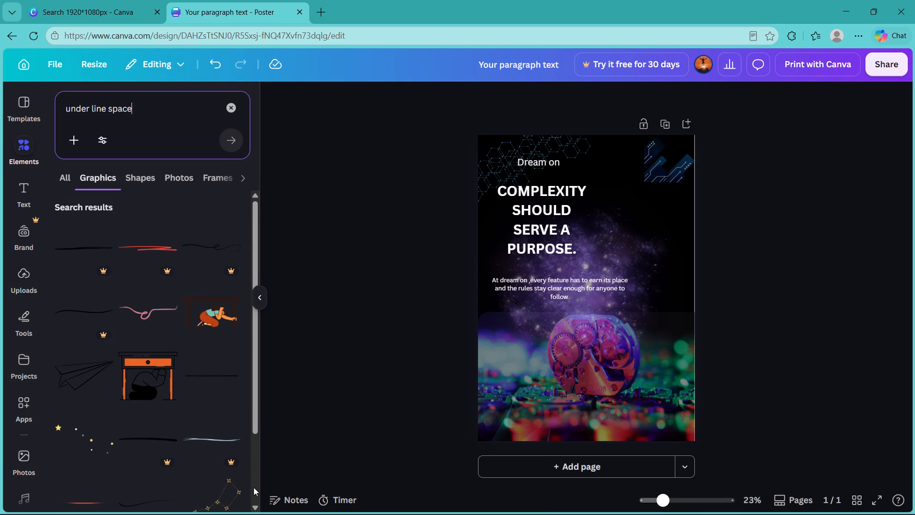
triple_click(252, 505)
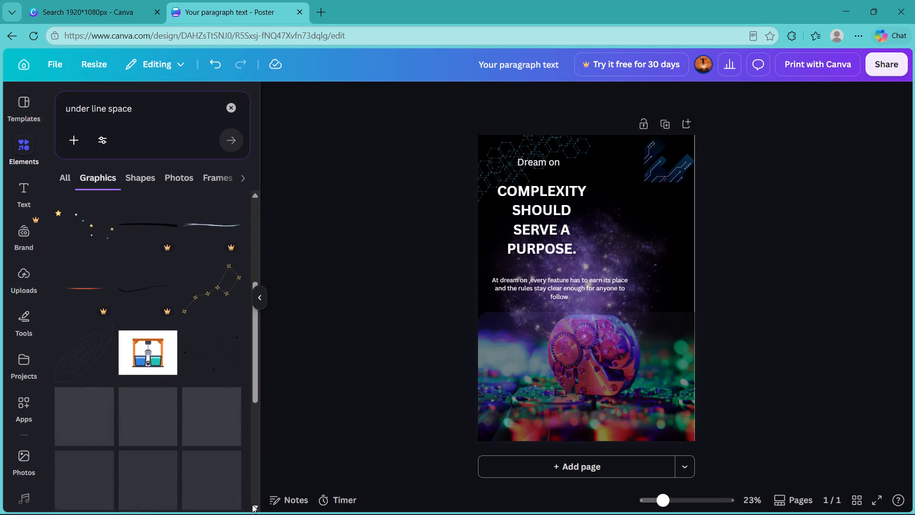
left_click(252, 505)
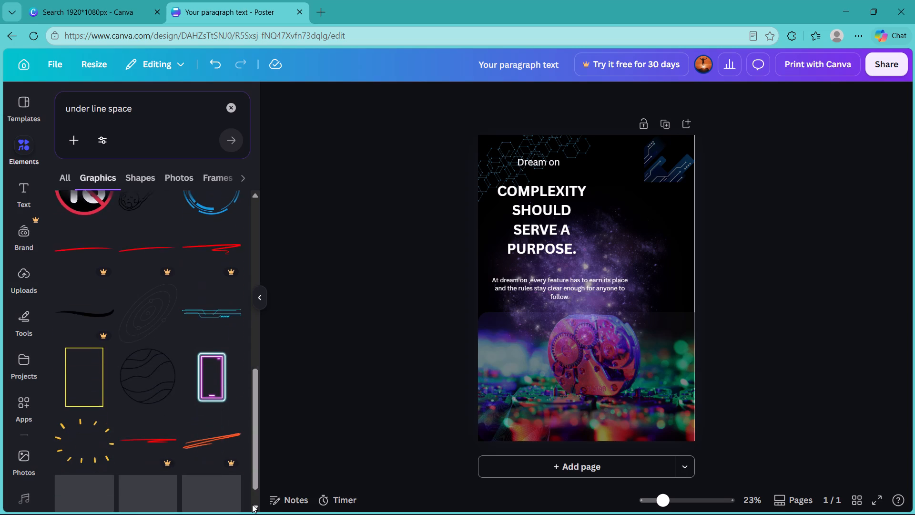
triple_click(252, 505)
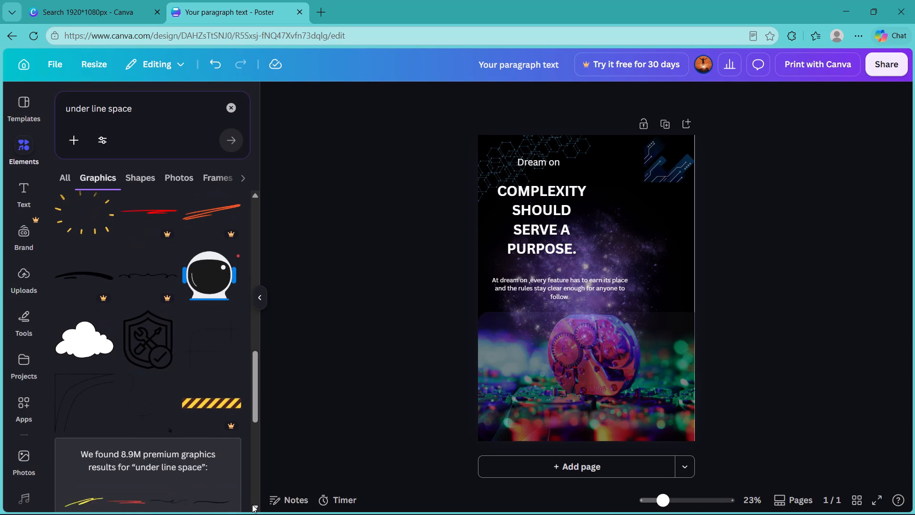
triple_click(252, 505)
triple_click(252, 505)
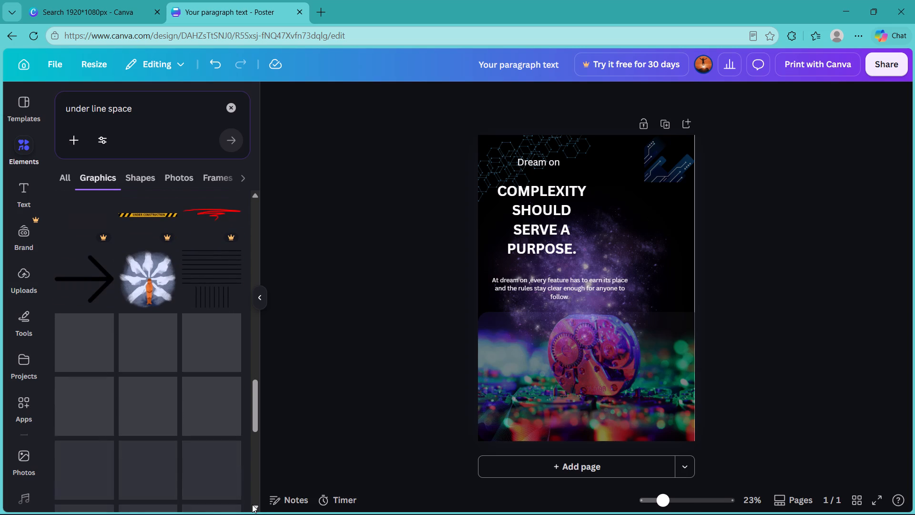
Replace the elements search with "graphical line" and limit the results to graphics.
left_click(229, 106)
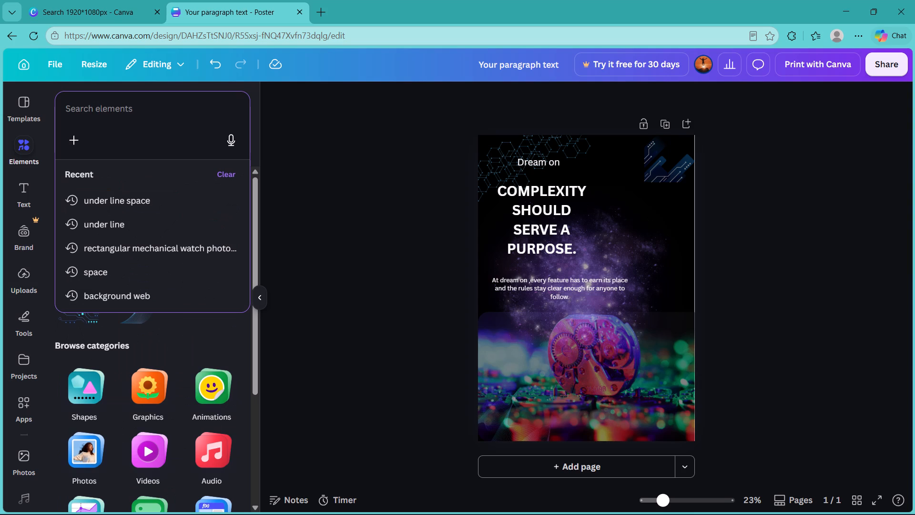
type("graphical line")
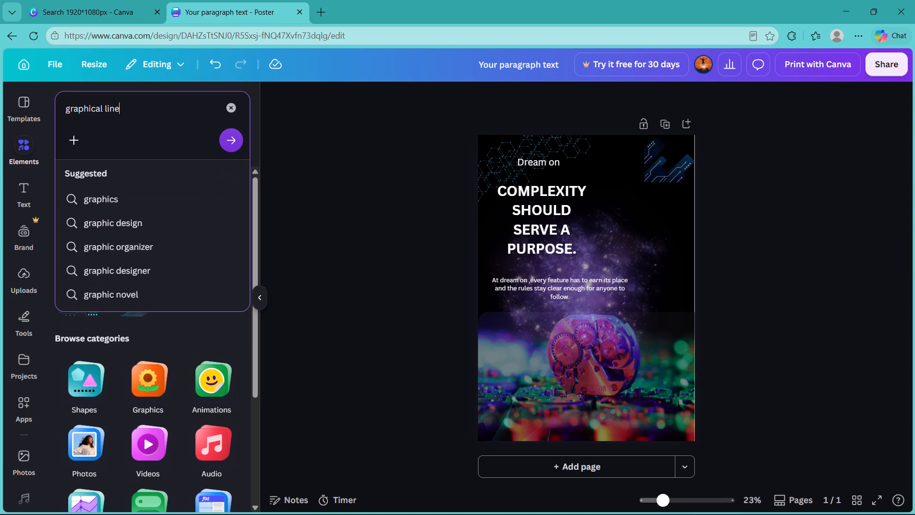
key("Return")
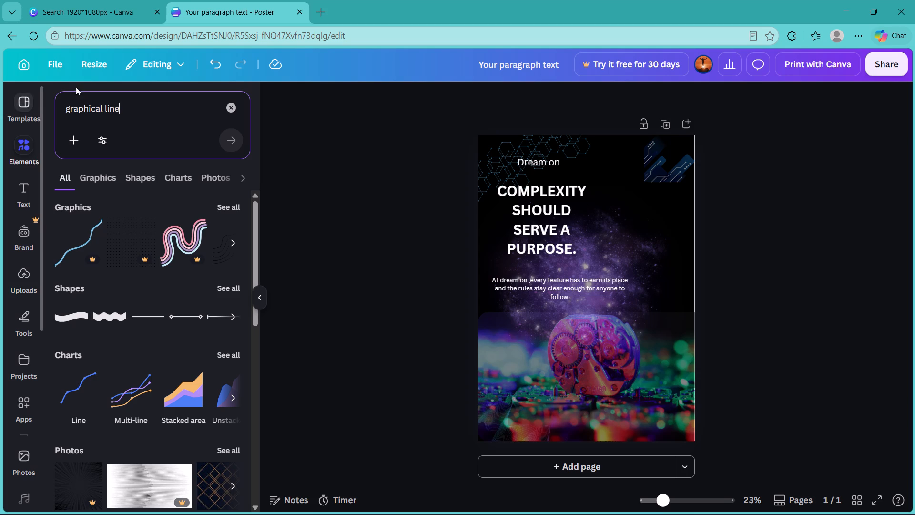
left_click(101, 178)
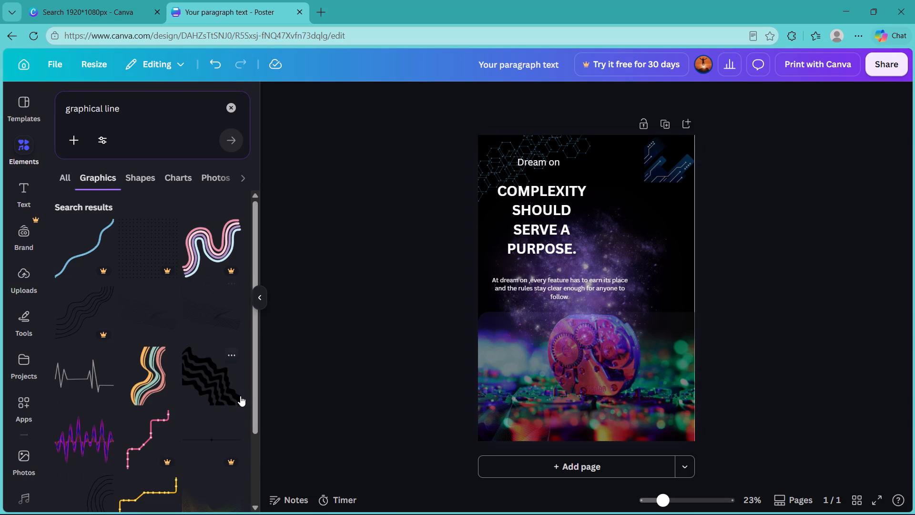
Add the purple and red waveform graphic to the poster and scale it down to roughly two thirds of its inserted size.
left_click(85, 448)
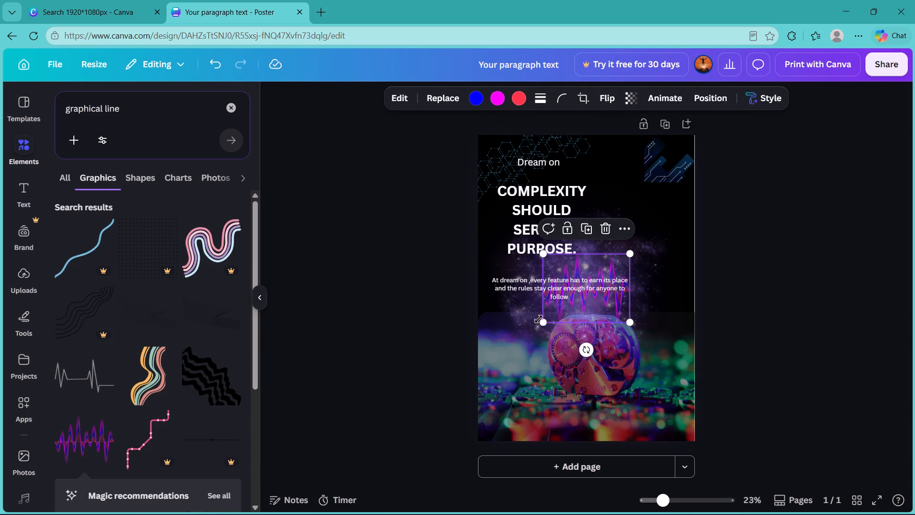
left_click_drag(544, 322, 566, 287)
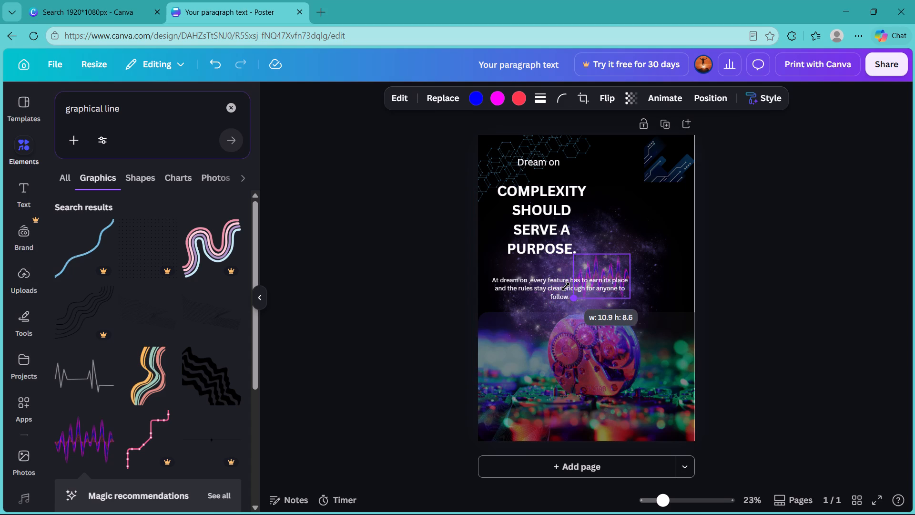
left_click_drag(566, 287, 540, 276)
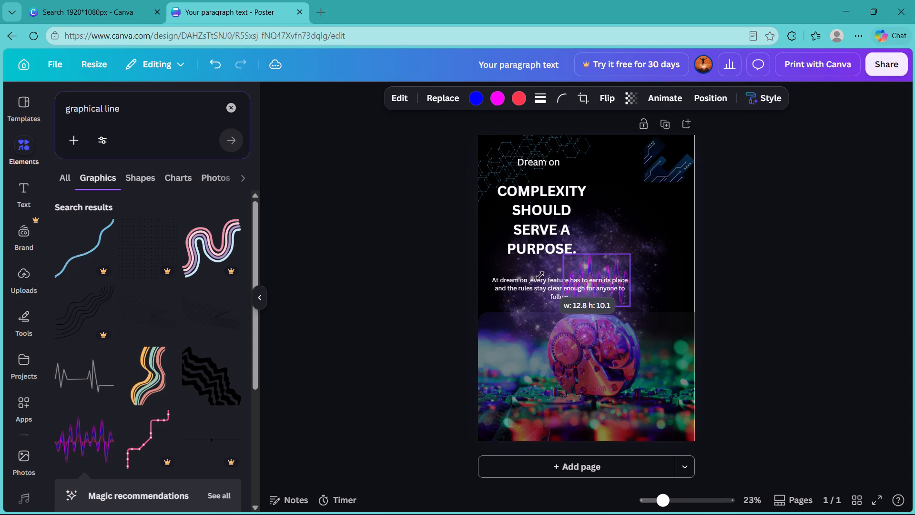
left_click_drag(540, 276, 548, 270)
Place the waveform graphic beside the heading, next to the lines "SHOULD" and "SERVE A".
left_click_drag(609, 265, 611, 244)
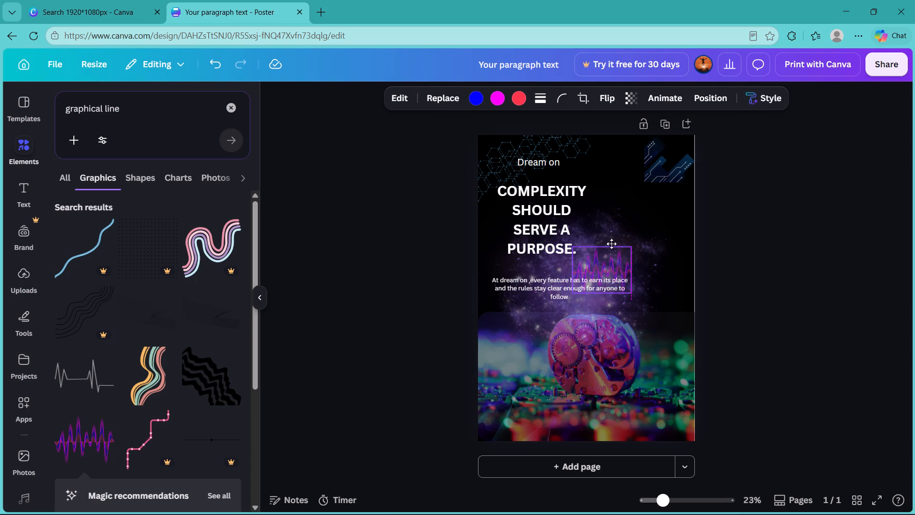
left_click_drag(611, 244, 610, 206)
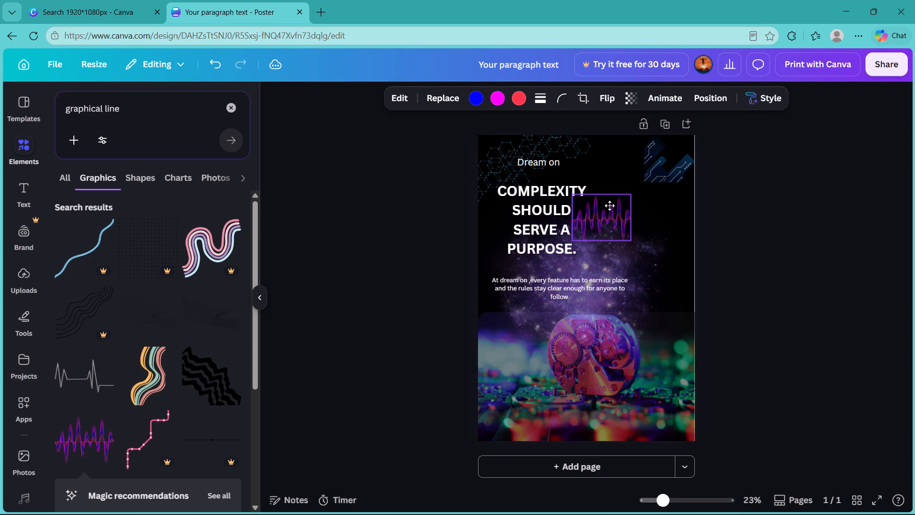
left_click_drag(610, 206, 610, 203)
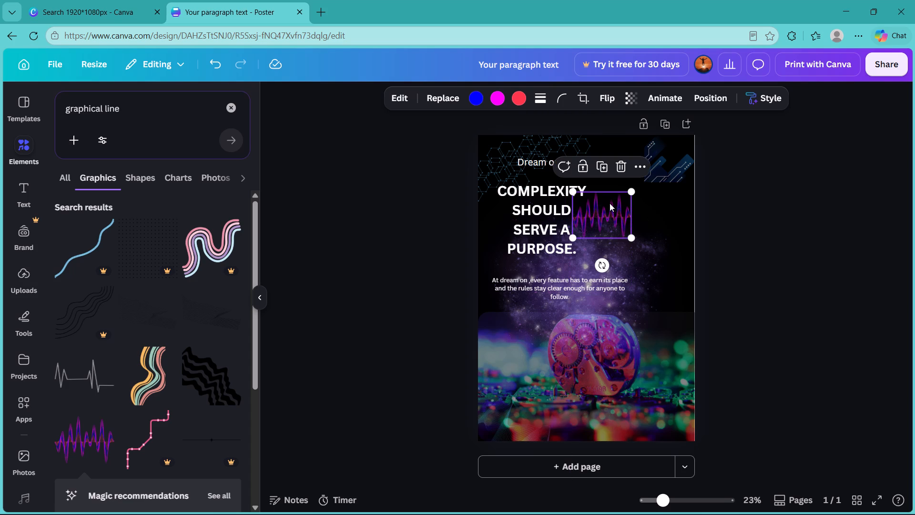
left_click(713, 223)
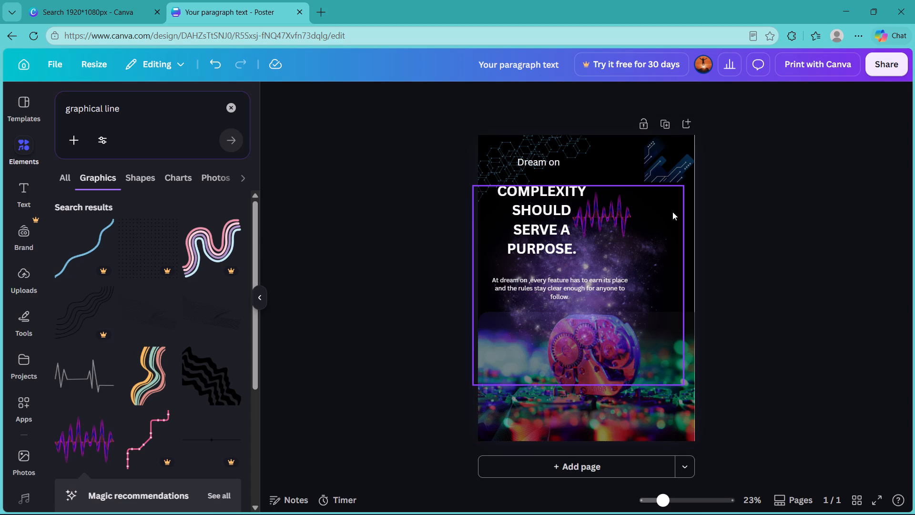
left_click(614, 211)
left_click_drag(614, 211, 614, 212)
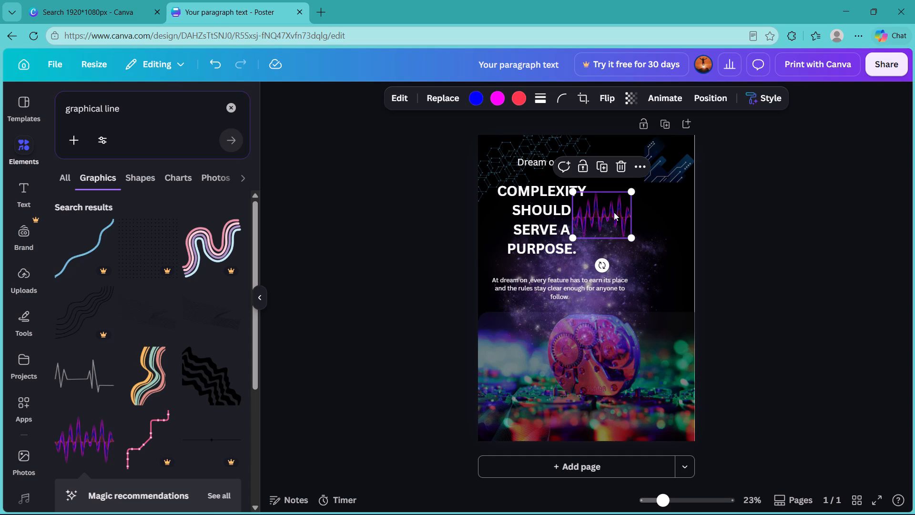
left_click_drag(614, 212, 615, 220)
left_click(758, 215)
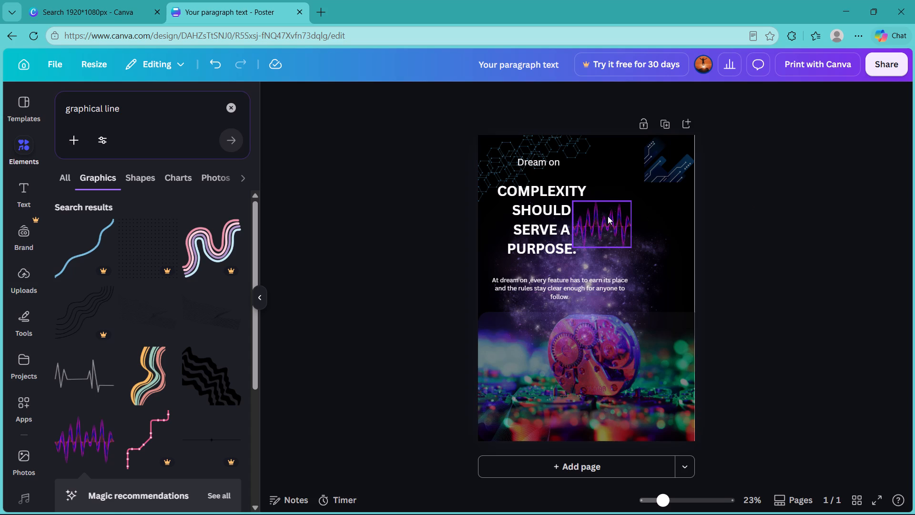
Move the waveform graphic down between the body text and the top of the watch movement.
left_click_drag(608, 216, 598, 296)
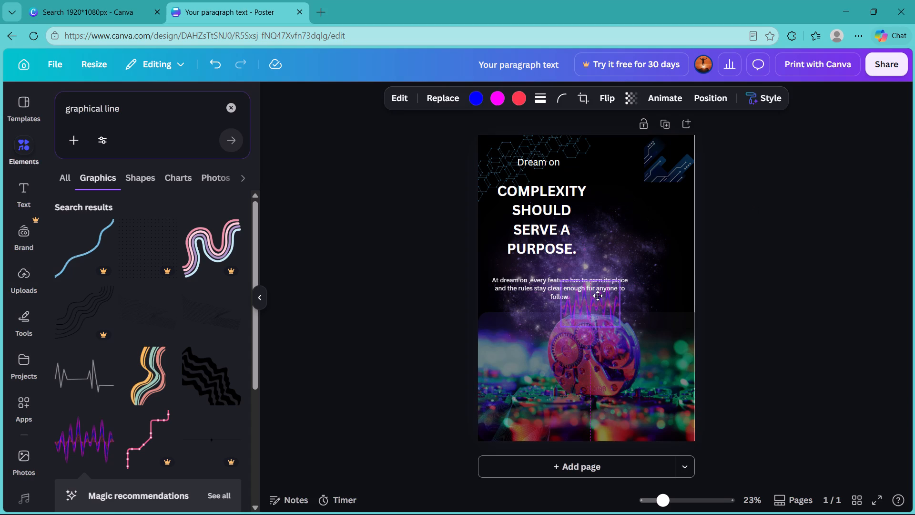
left_click_drag(598, 296, 598, 295)
left_click(763, 273)
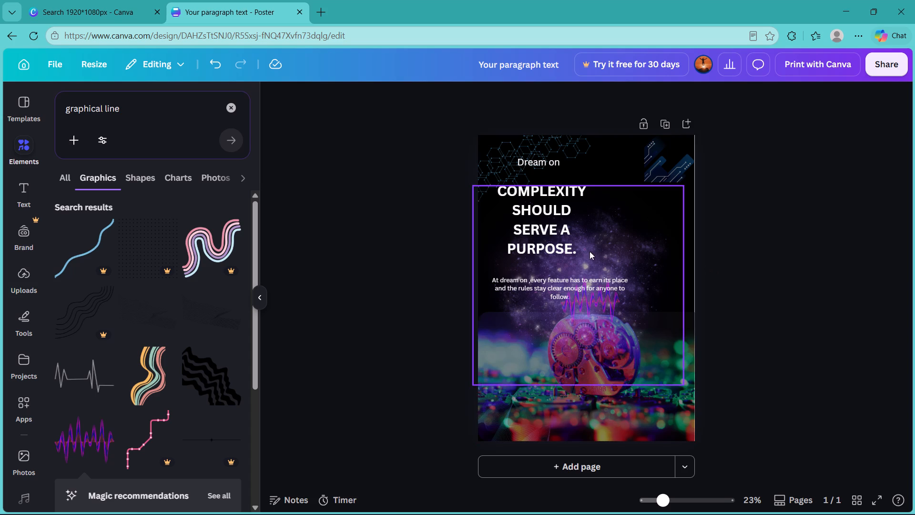
Find the green and yellow flowing wave-line graphic among the "graphical line" results and add it to the poster.
triple_click(254, 504)
double_click(254, 504)
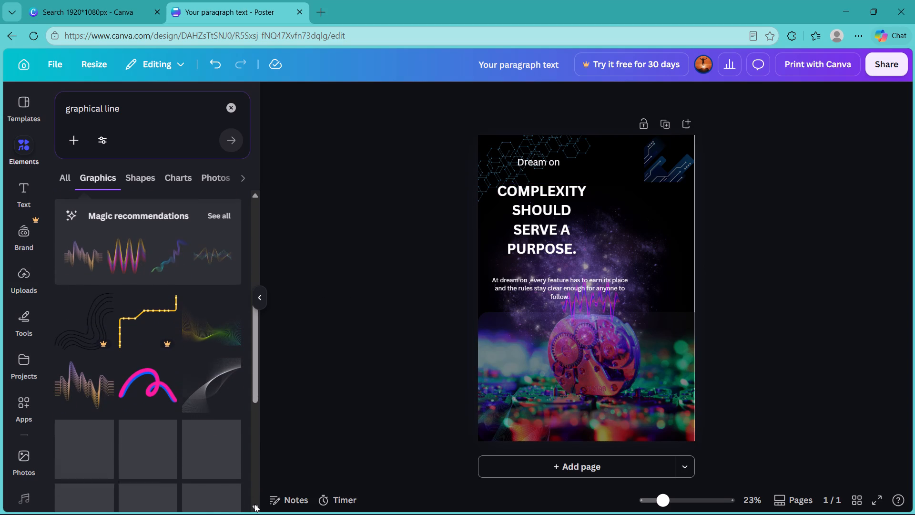
left_click(254, 504)
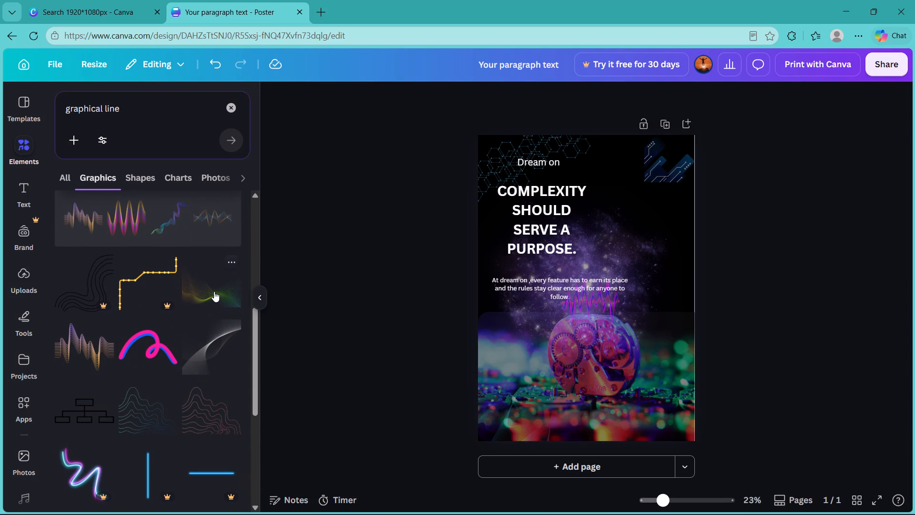
left_click(205, 288)
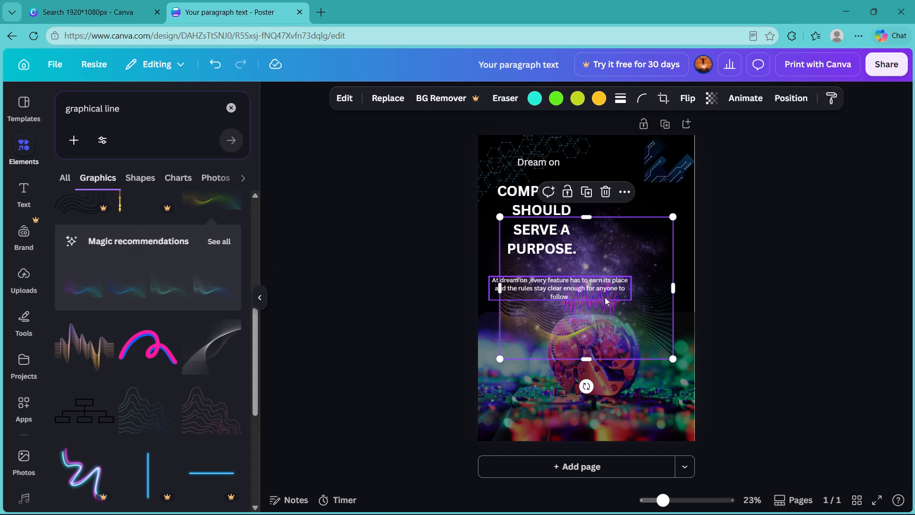
Move the wave-line graphic up over the heading area so its lower edge overlaps the body text's first lines.
left_click_drag(639, 323, 630, 264)
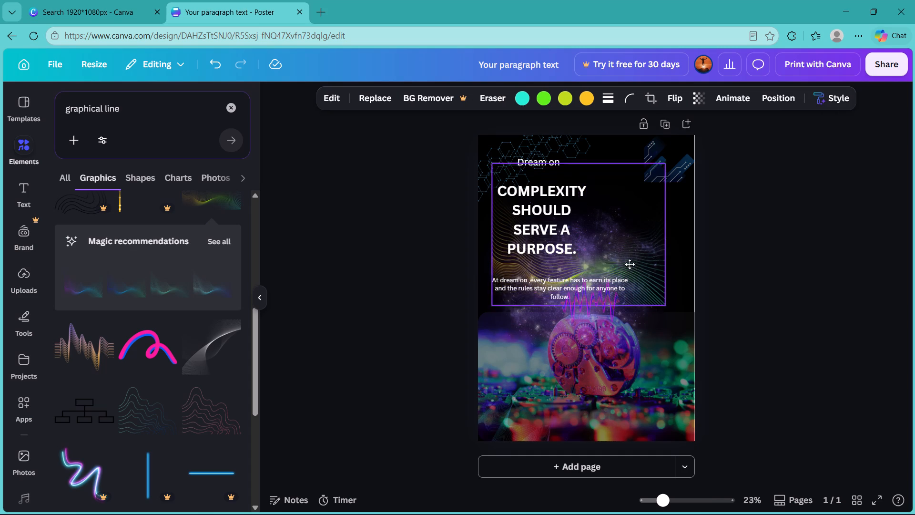
left_click_drag(630, 264, 625, 240)
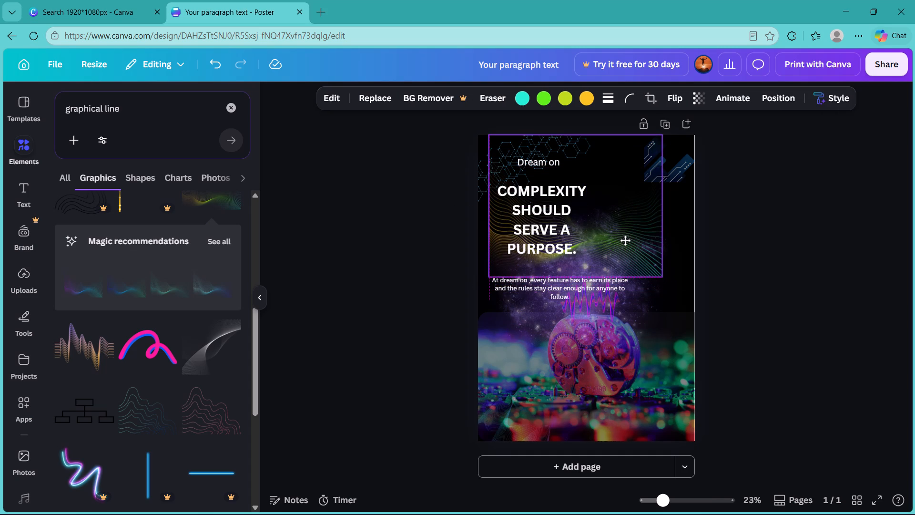
left_click_drag(625, 240, 625, 248)
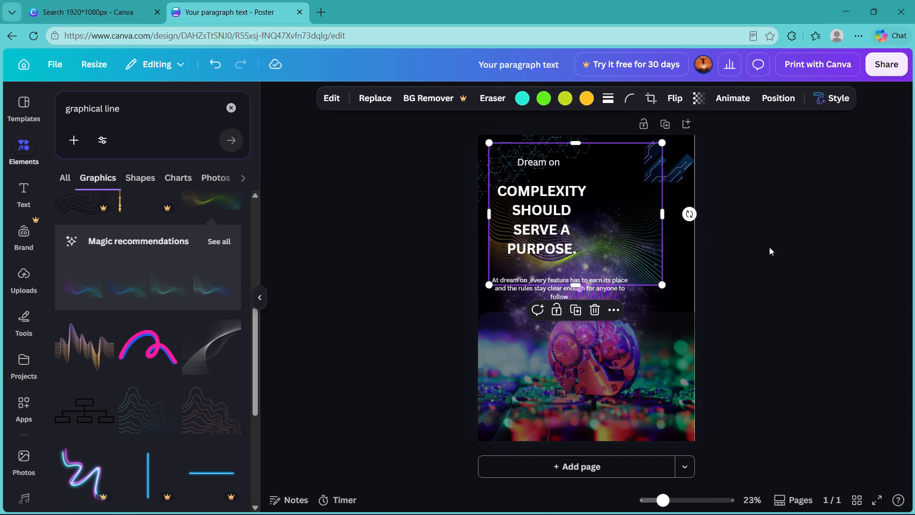
left_click(769, 247)
left_click(657, 253)
Stretch the green and yellow wave-line graphic sideways in both directions so it spans the poster's full width.
left_click_drag(662, 214, 695, 210)
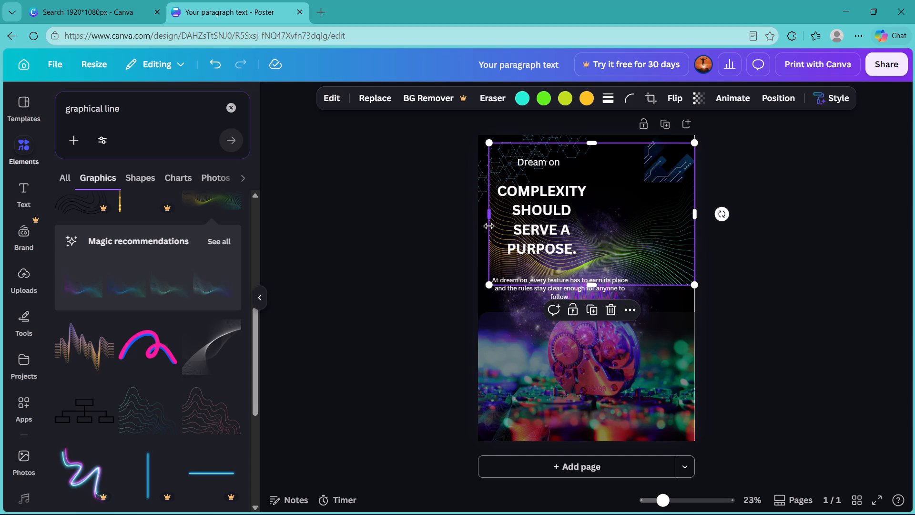
left_click_drag(489, 212, 480, 215)
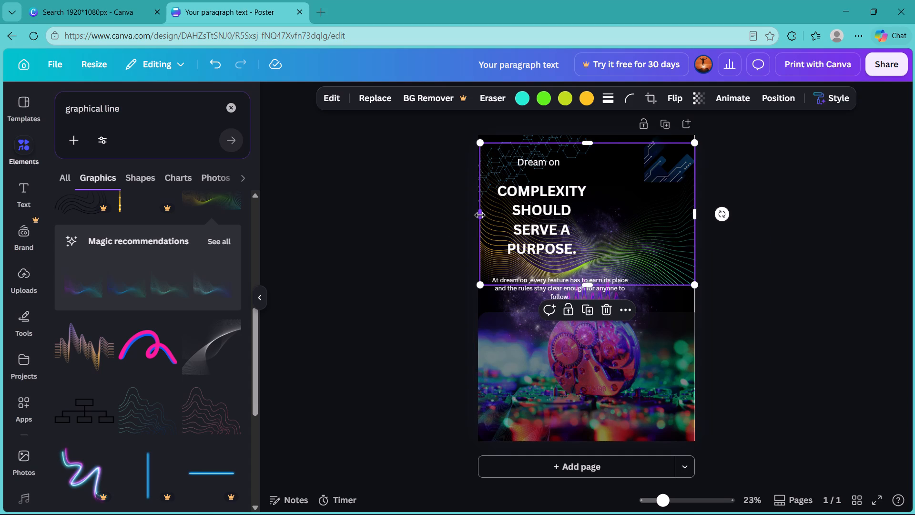
left_click(407, 270)
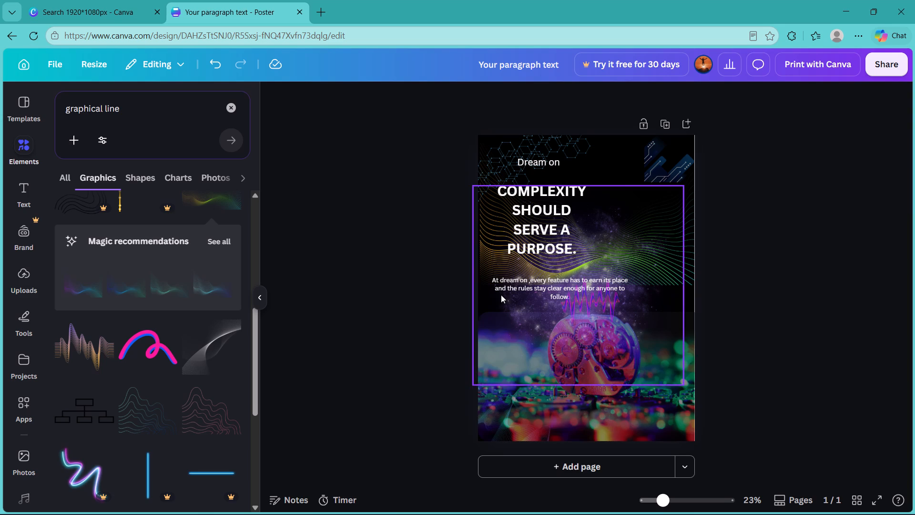
Make the body text below the heading bold.
left_click(520, 289)
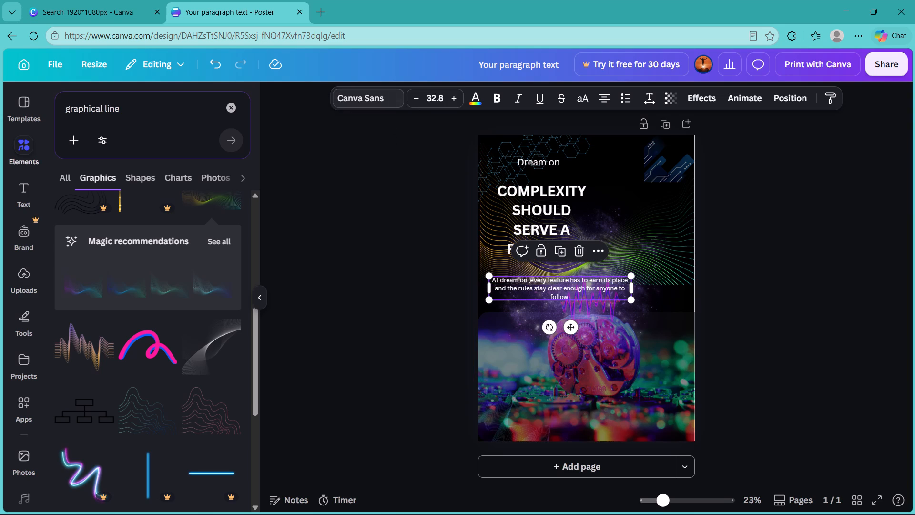
left_click(497, 95)
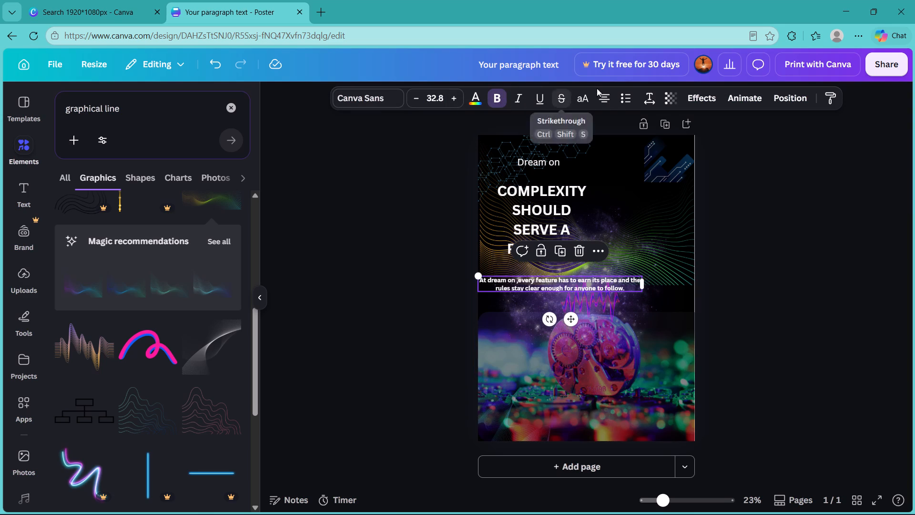
left_click(472, 99)
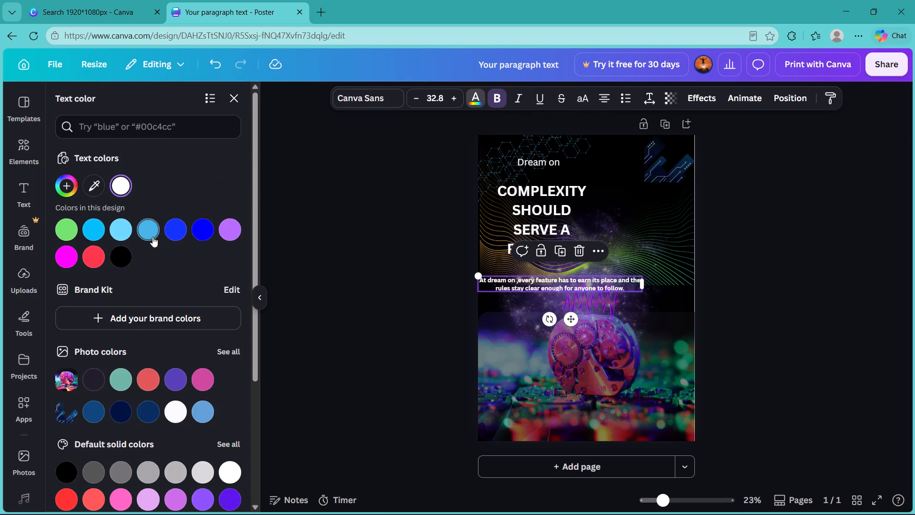
left_click(376, 198)
left_click(321, 194)
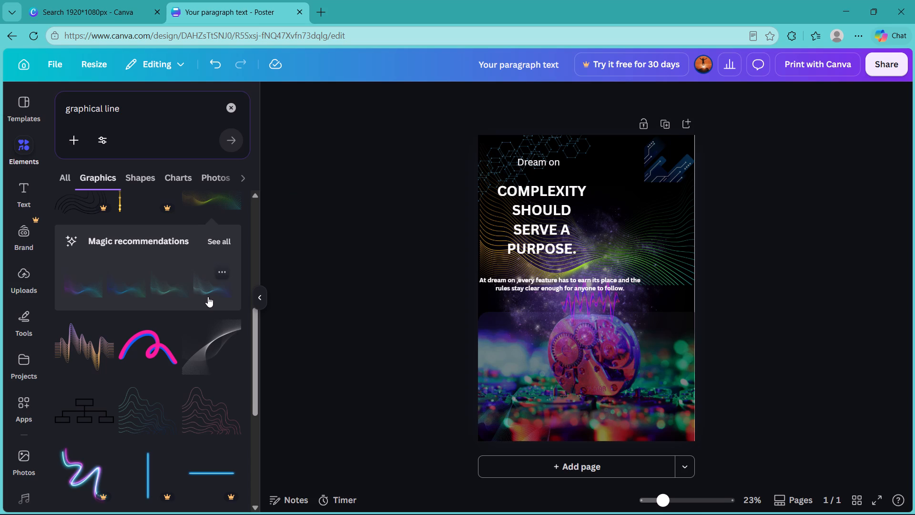
Clear the "graphical line" search to return to the elements overview.
left_click(234, 106)
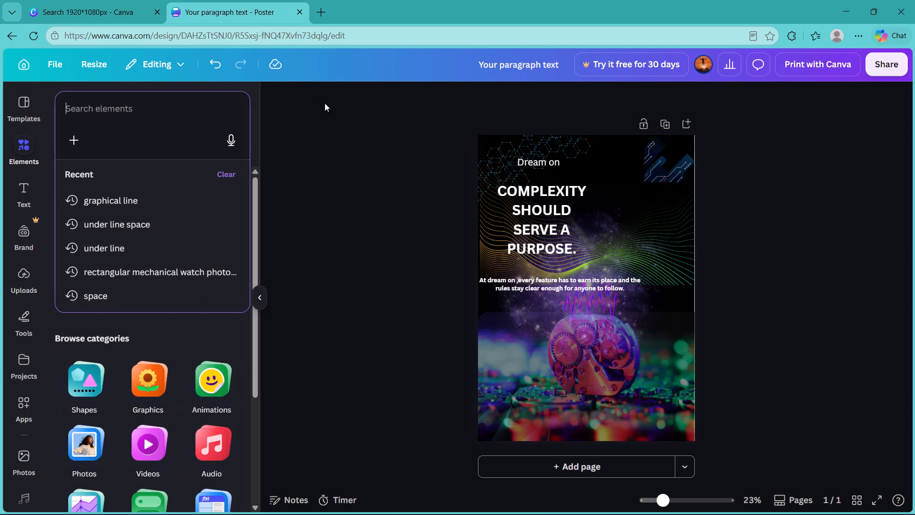
left_click(347, 183)
left_click(347, 183)
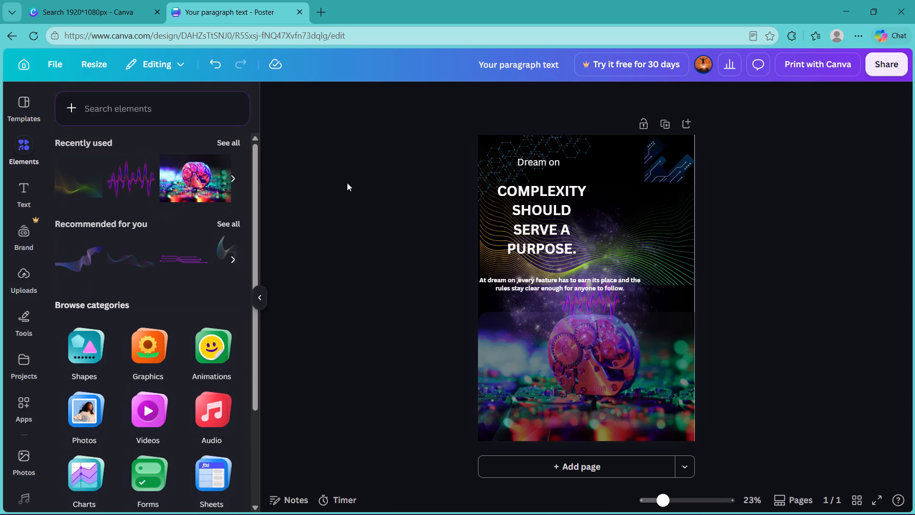
left_click(347, 150)
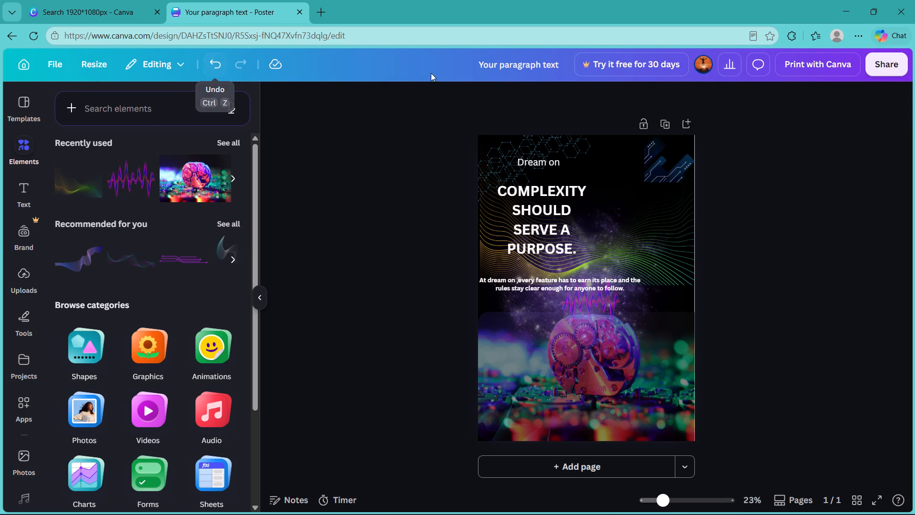
Rename the design as "advertise of dream on project".
left_click(522, 65)
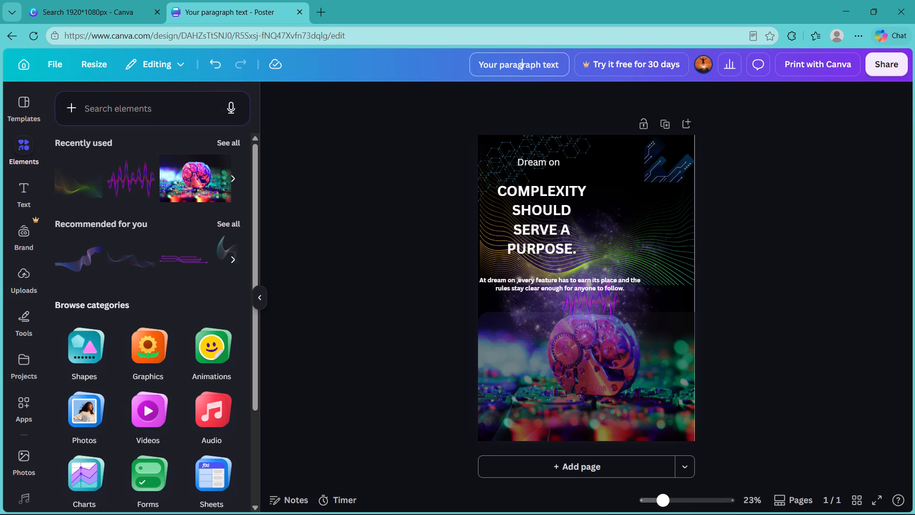
left_click(559, 65)
key("BackSpace")
key("BackSpace")
key("BackSpace")
key("BackSpace")
key("BackSpace")
key("BackSpace")
key("BackSpace")
key("BackSpace")
key("BackSpace")
key("BackSpace")
key("BackSpace")
key("BackSpace")
key("BackSpace")
key("BackSpace")
key("BackSpace")
key("BackSpace")
key("BackSpace")
key("BackSpace")
key("BackSpace")
key("BackSpace")
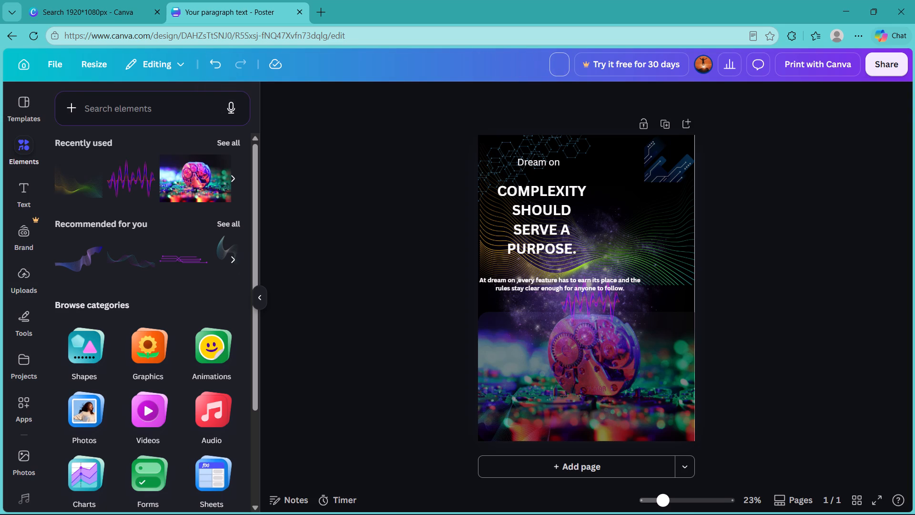
type("advert")
type("ise")
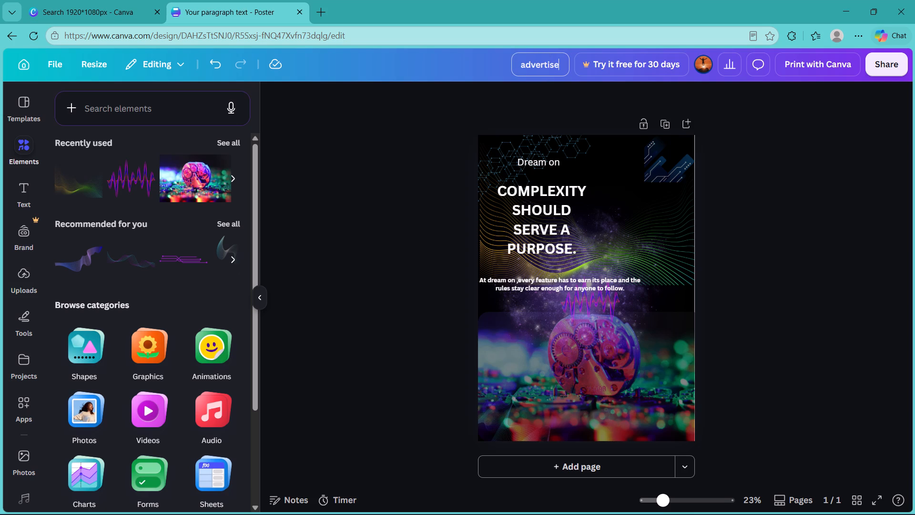
key("space")
type("of dream")
key("space")
type("on project")
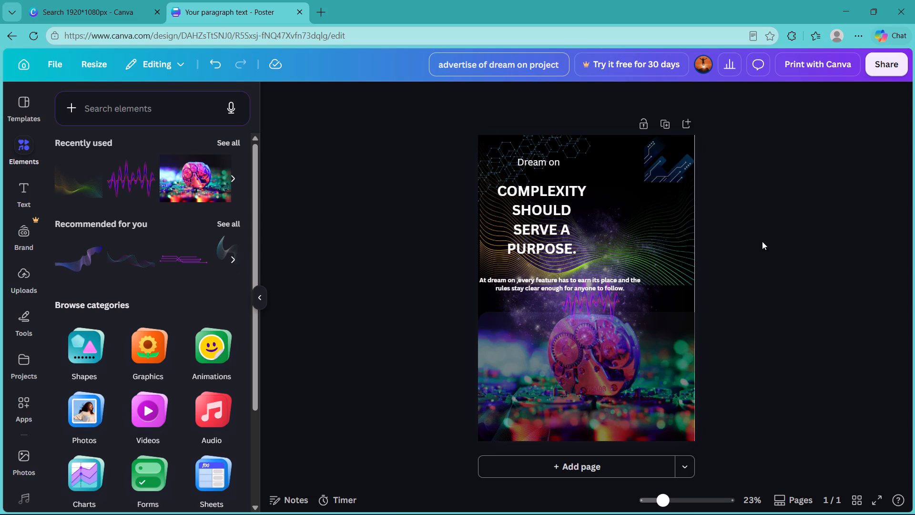
left_click(785, 283)
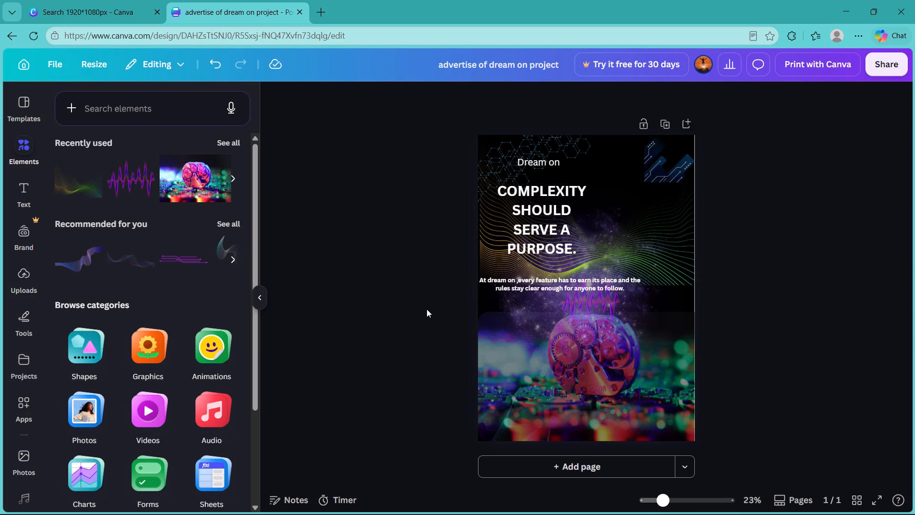
left_click(357, 280)
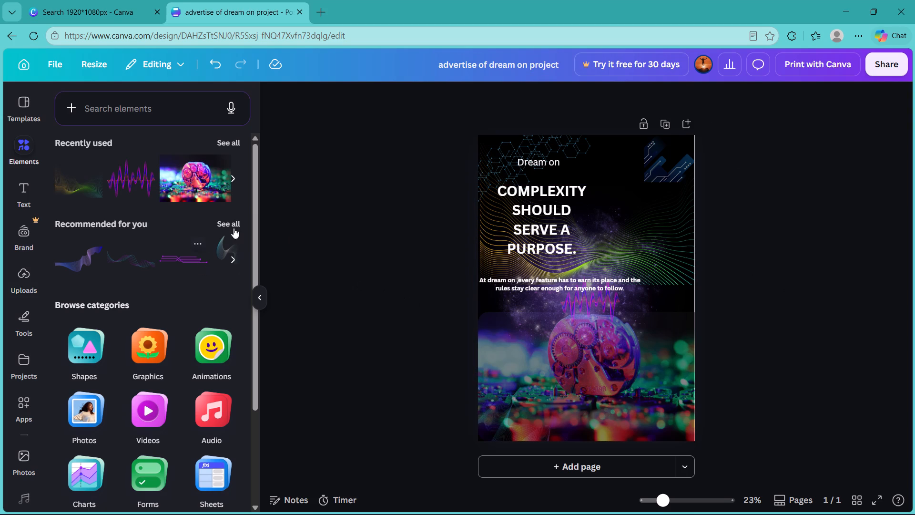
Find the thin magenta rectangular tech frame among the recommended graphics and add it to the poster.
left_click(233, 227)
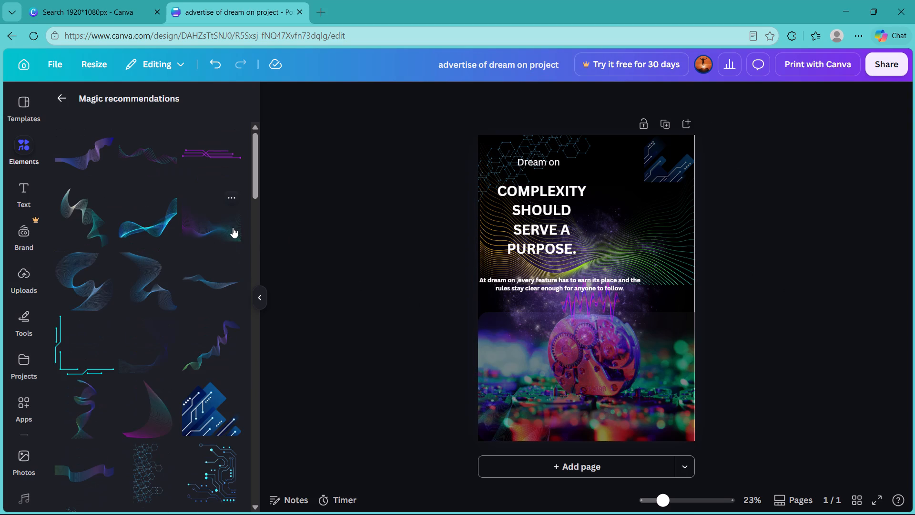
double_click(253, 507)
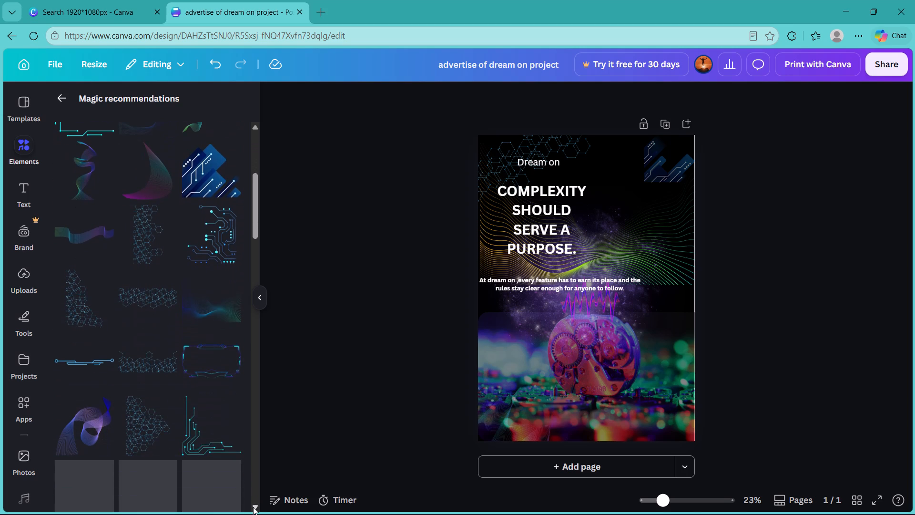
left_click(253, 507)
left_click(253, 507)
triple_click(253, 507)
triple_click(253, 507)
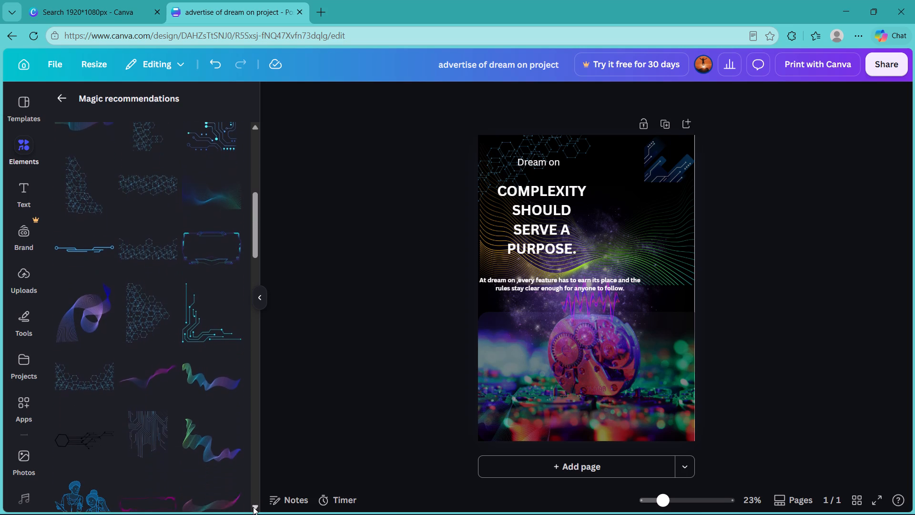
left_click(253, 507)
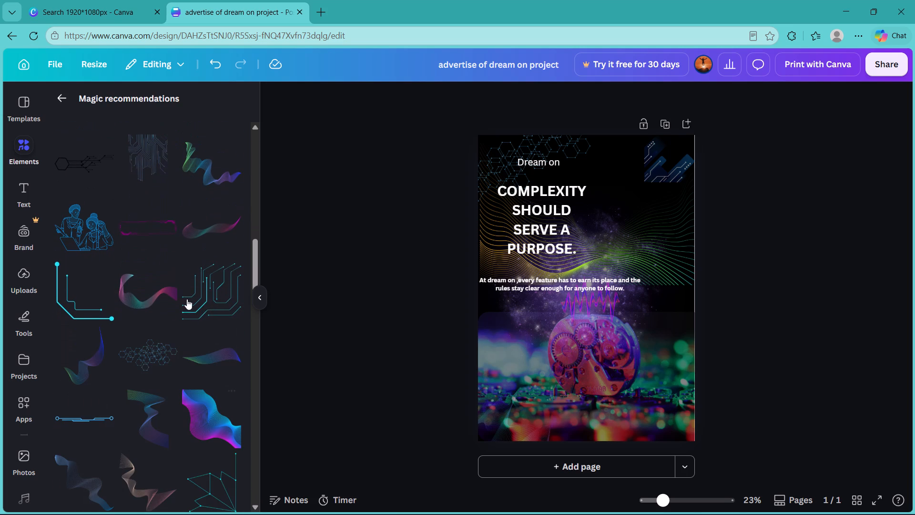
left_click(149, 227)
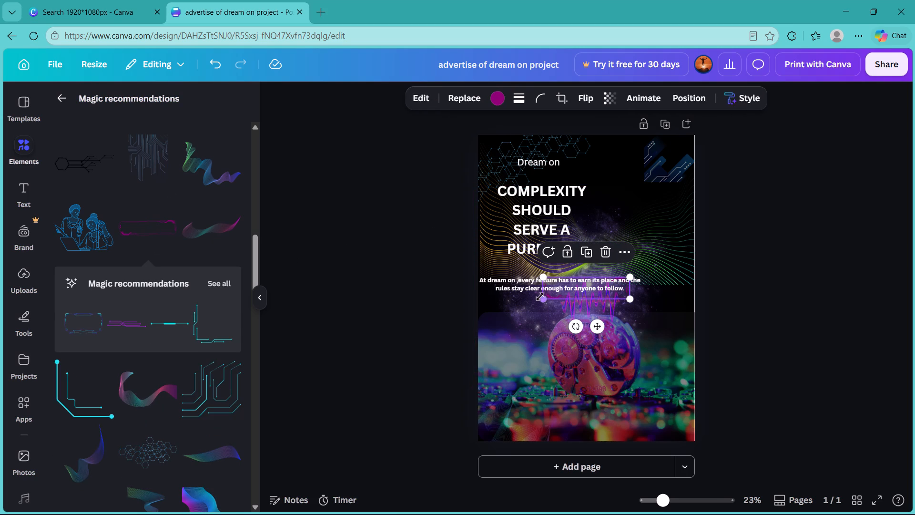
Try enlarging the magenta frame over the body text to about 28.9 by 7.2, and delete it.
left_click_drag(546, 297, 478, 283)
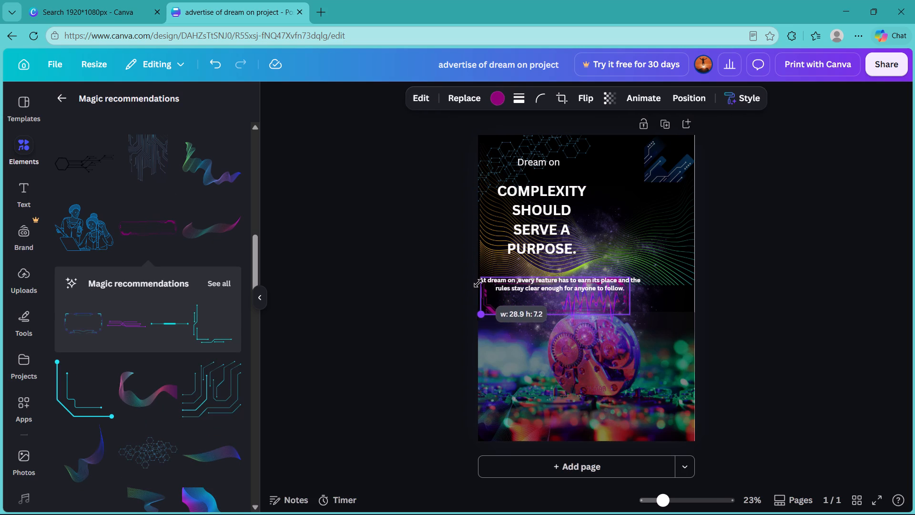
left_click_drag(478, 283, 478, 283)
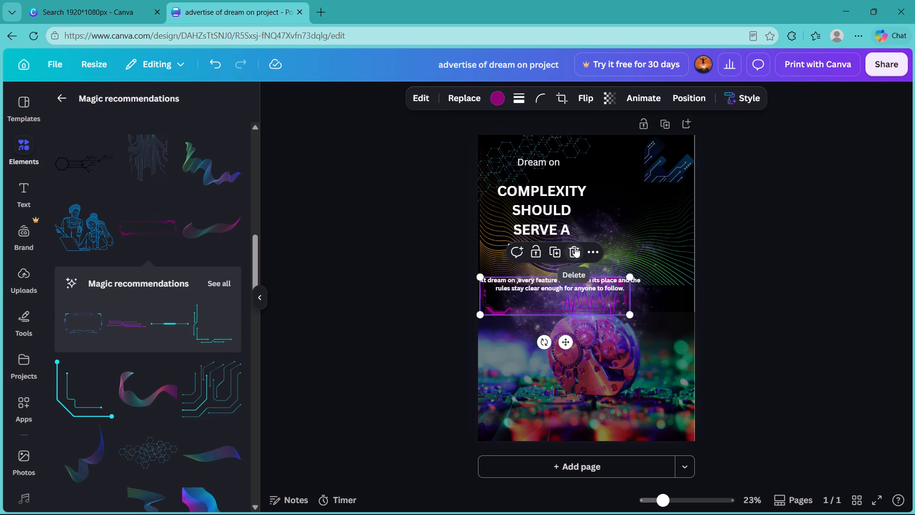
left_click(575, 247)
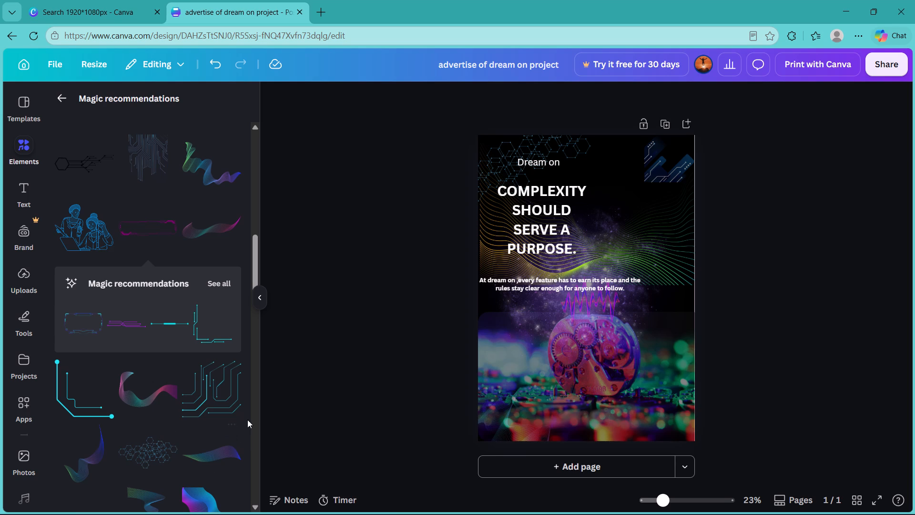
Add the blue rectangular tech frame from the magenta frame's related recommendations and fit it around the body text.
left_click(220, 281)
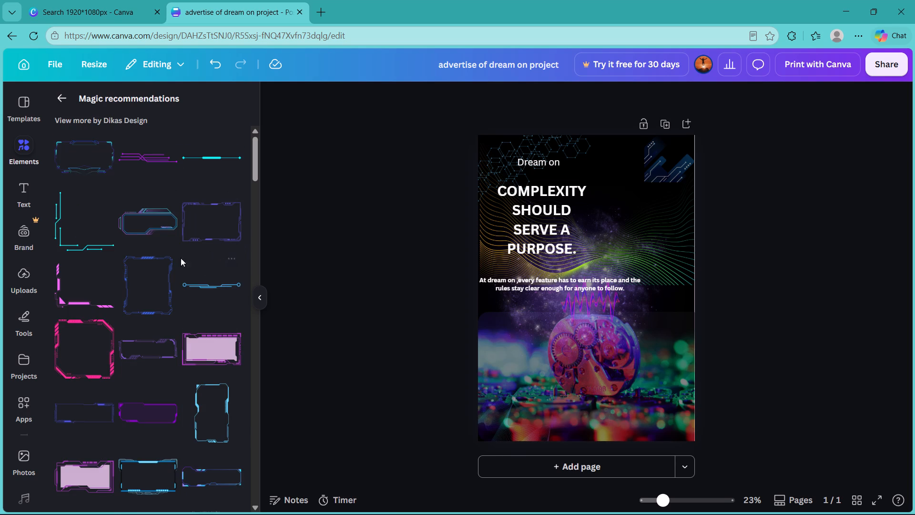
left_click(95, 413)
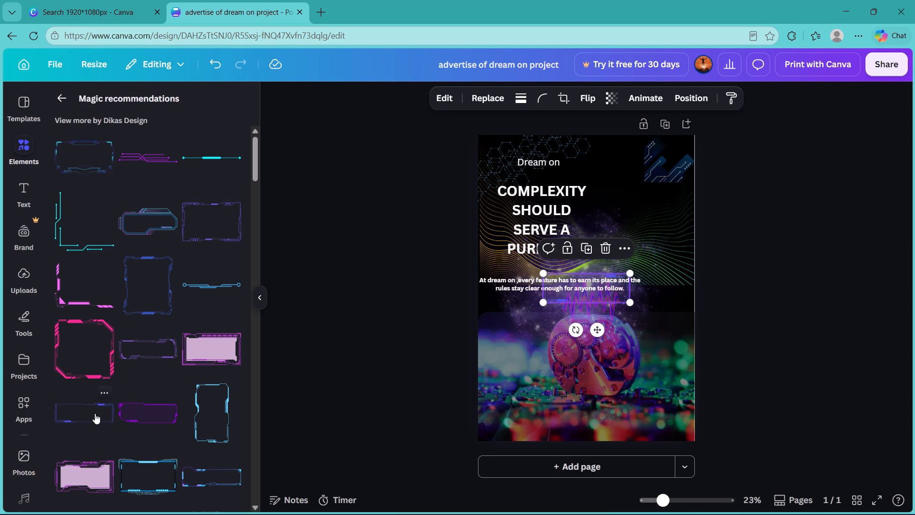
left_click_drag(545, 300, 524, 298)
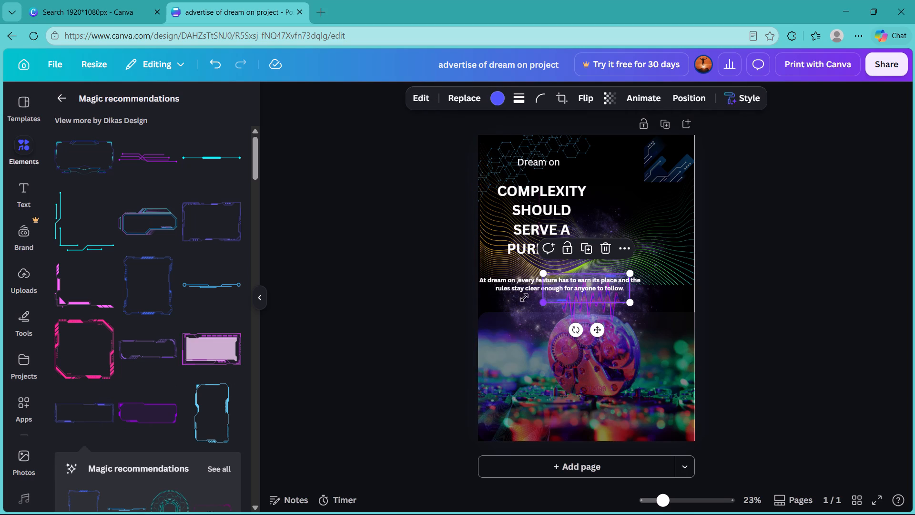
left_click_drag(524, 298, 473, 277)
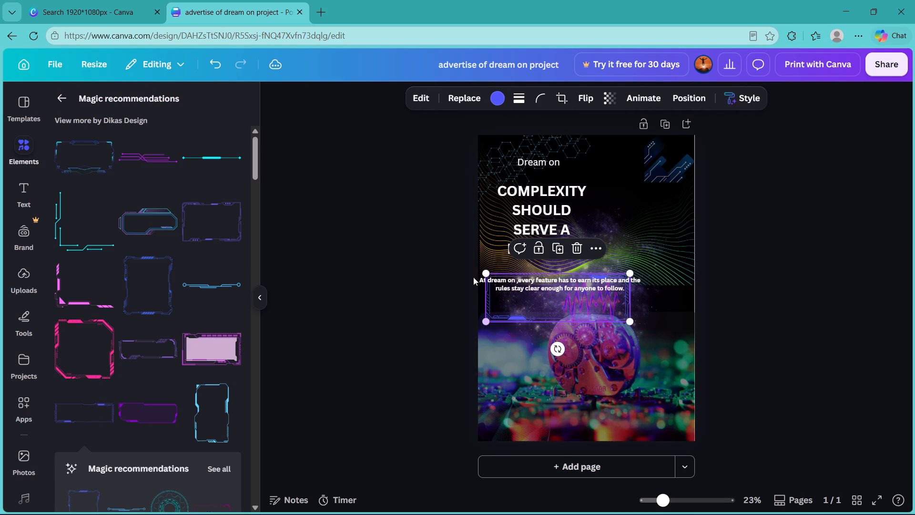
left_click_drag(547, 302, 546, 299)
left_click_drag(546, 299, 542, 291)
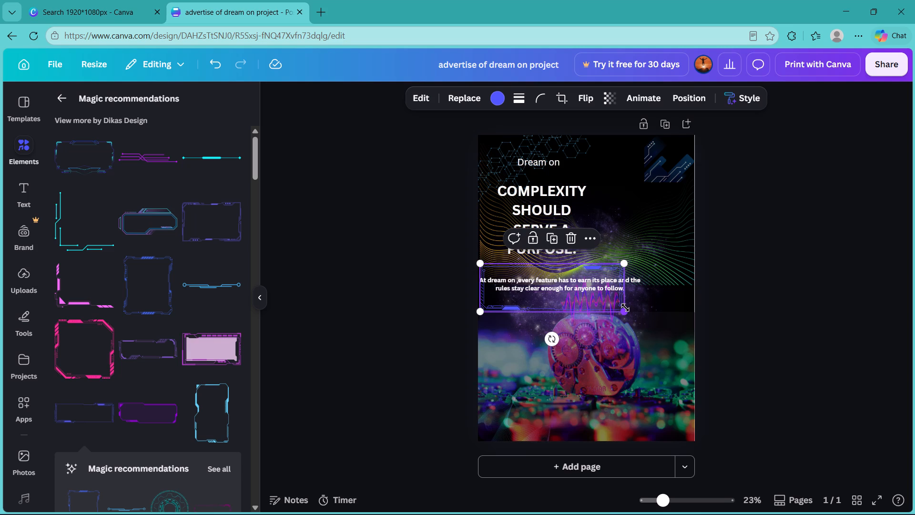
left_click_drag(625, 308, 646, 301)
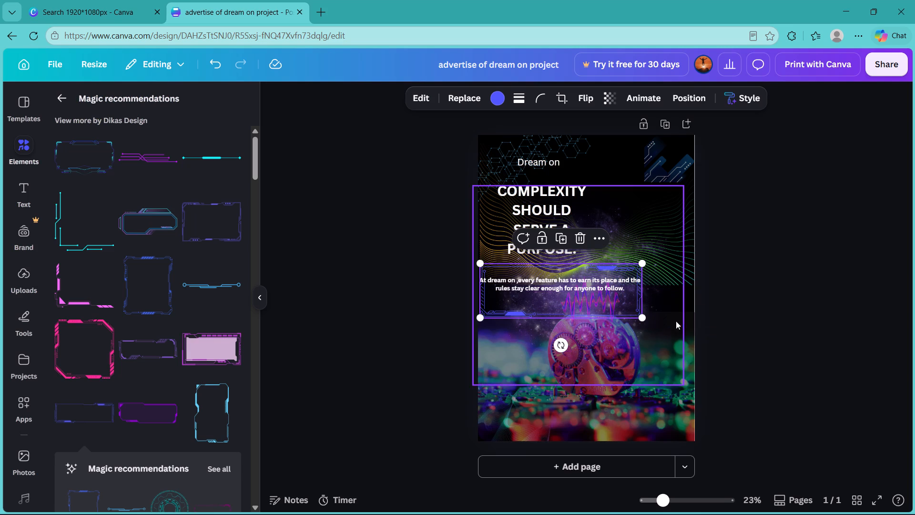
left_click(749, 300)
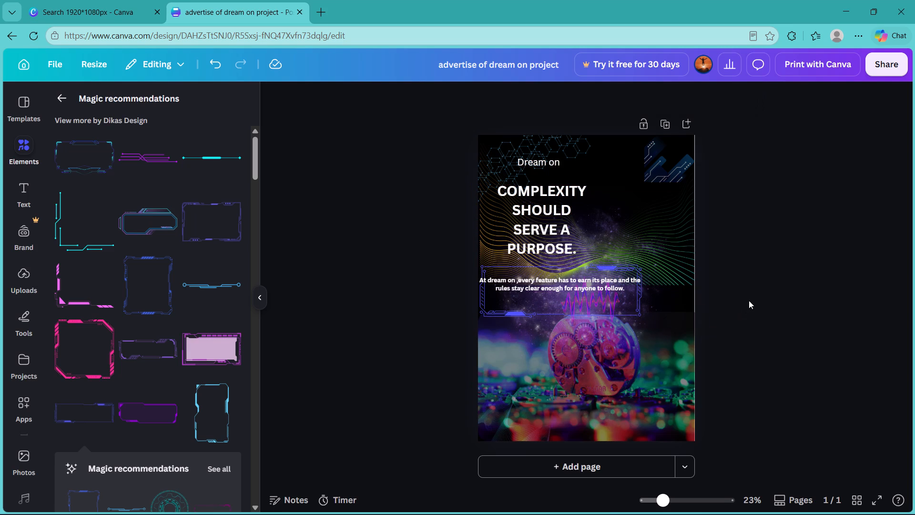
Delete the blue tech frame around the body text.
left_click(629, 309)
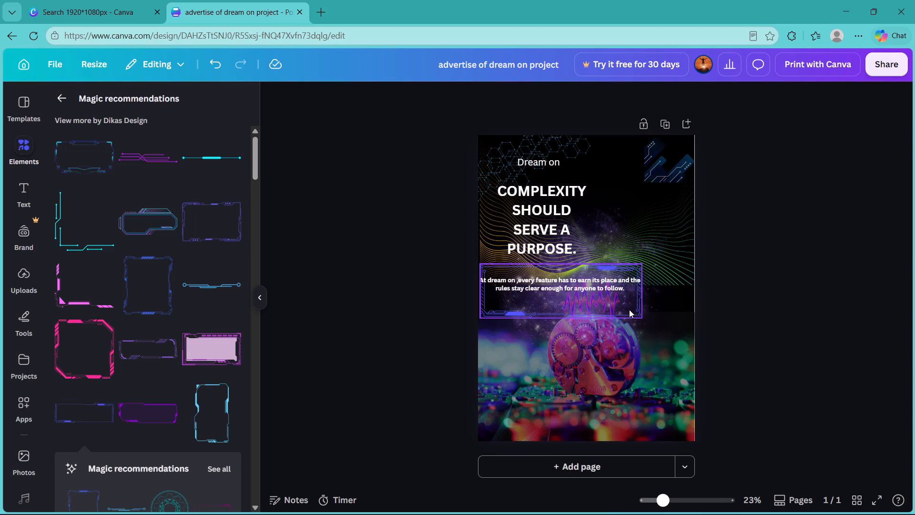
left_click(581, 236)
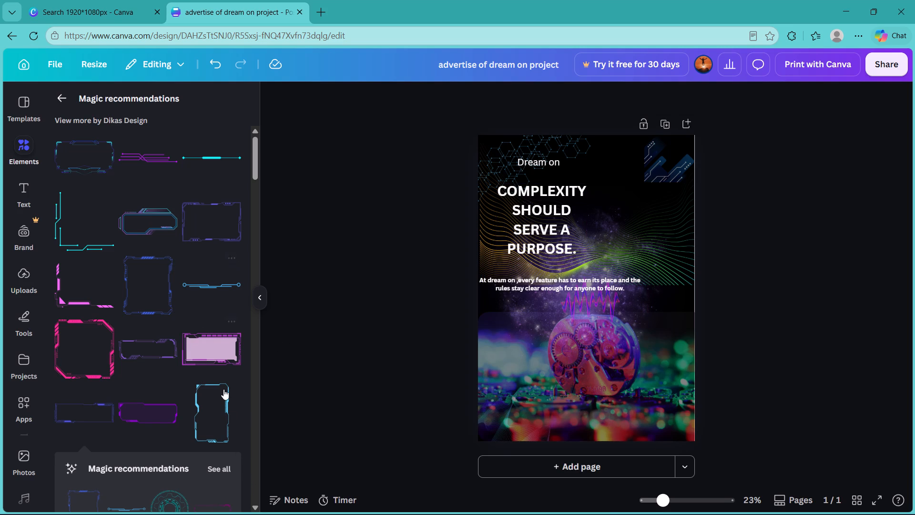
Find the thin blue tech line with a circle end in the recommended graphics and place it between the heading and the body text.
triple_click(258, 505)
double_click(258, 505)
triple_click(258, 505)
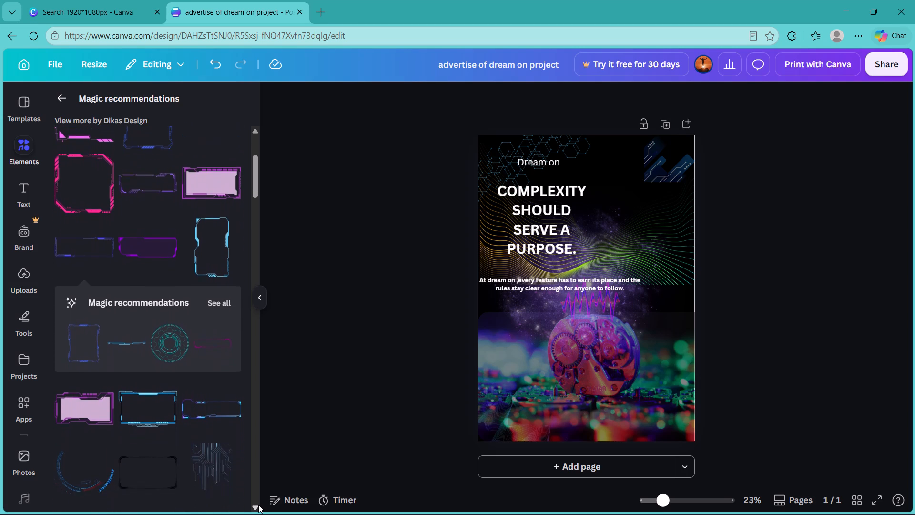
left_click(258, 505)
left_click(258, 505)
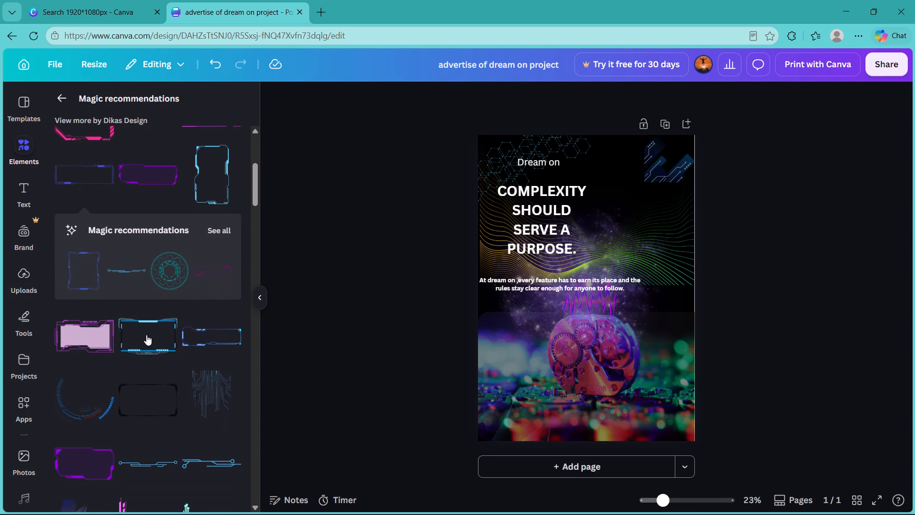
left_click(129, 269)
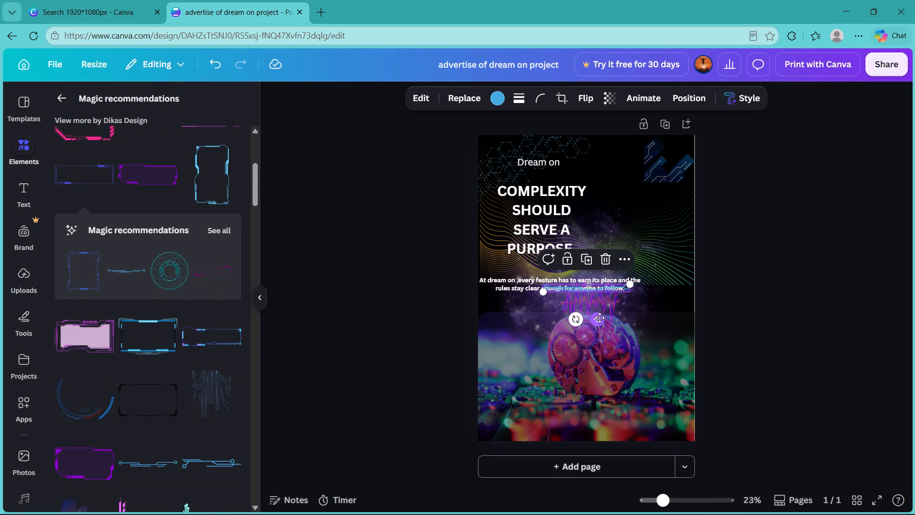
left_click_drag(600, 318, 560, 294)
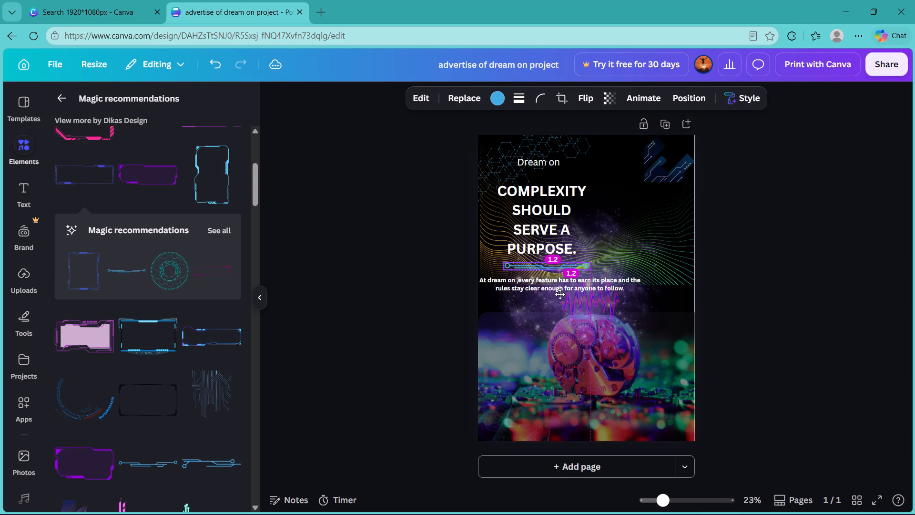
left_click_drag(560, 294, 550, 294)
left_click(444, 318)
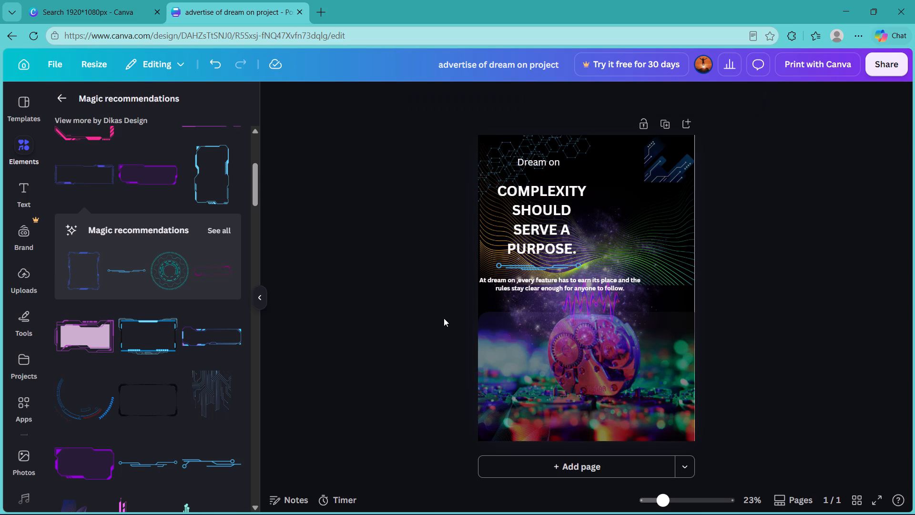
left_click(444, 318)
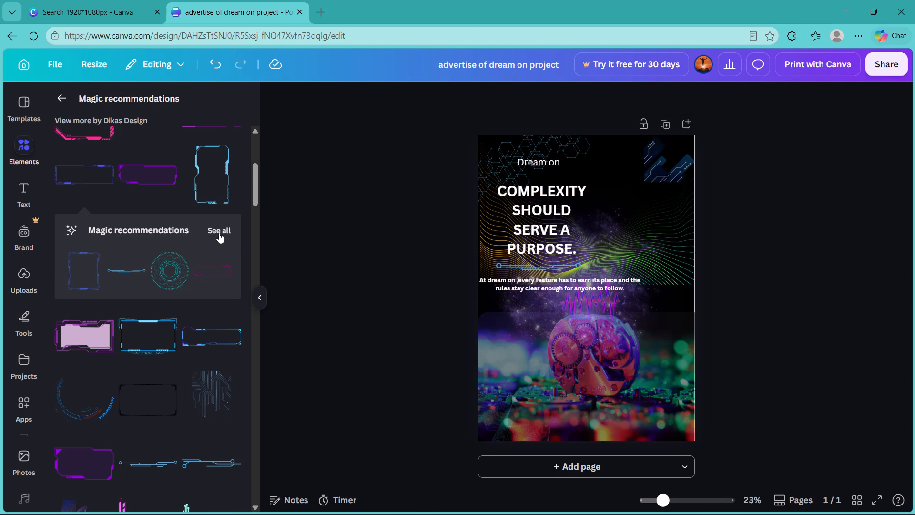
Look through the full set of recommended graphics related to the blue tech line for another decoration.
left_click(219, 233)
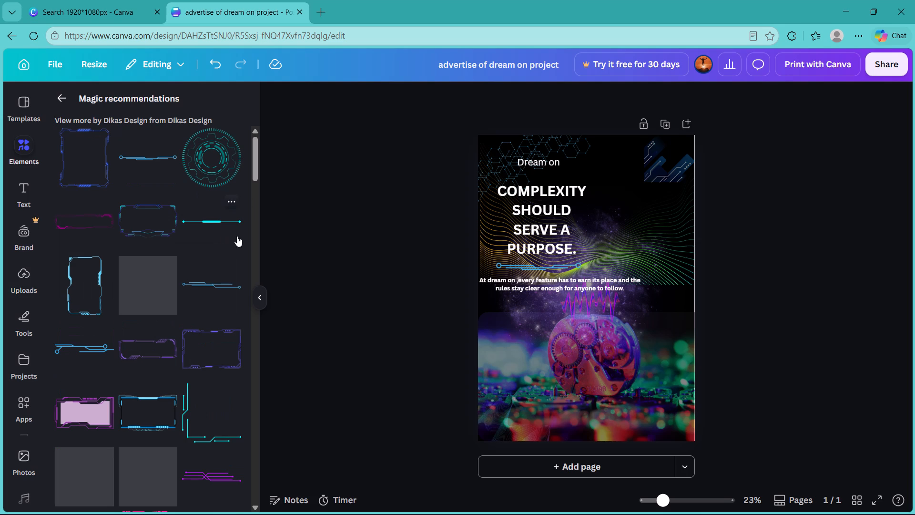
triple_click(255, 500)
triple_click(255, 500)
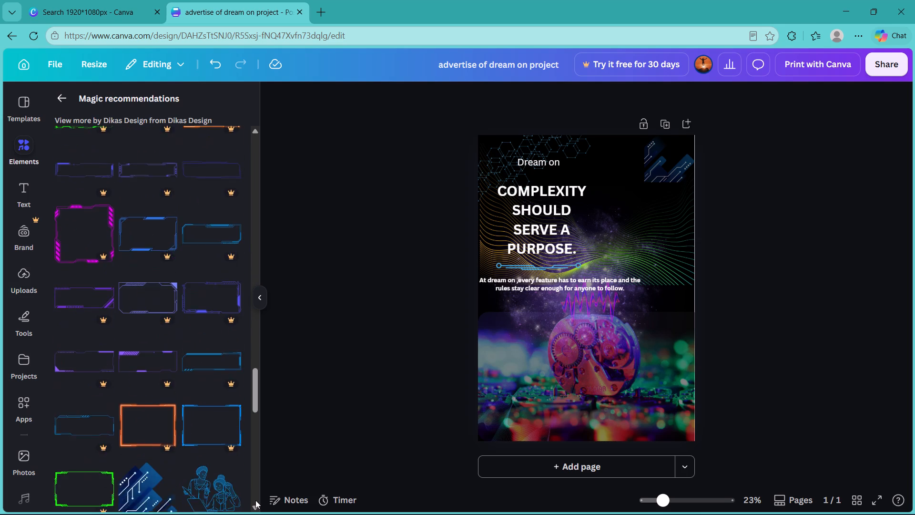
double_click(255, 500)
left_click(255, 500)
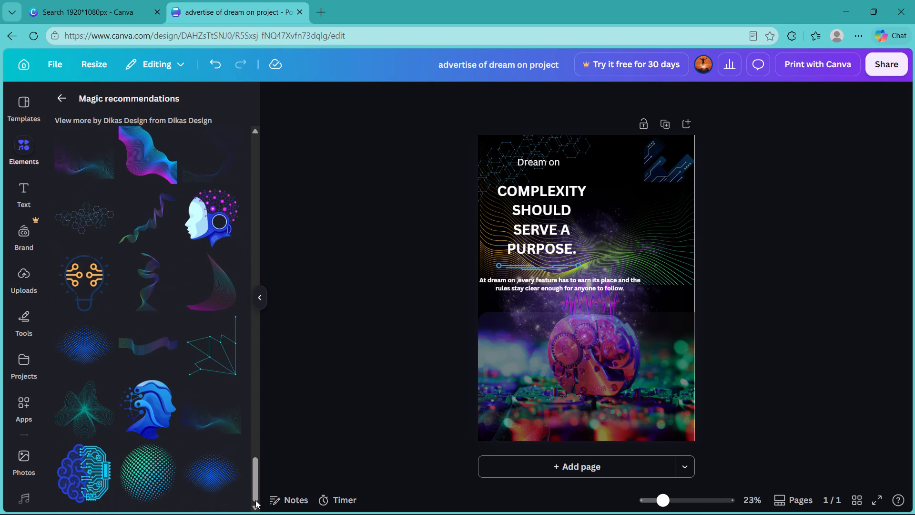
left_click(255, 500)
left_click(255, 500)
Recolour the tech line under the heading to vivid neon pink #FF00FF.
left_click(543, 265)
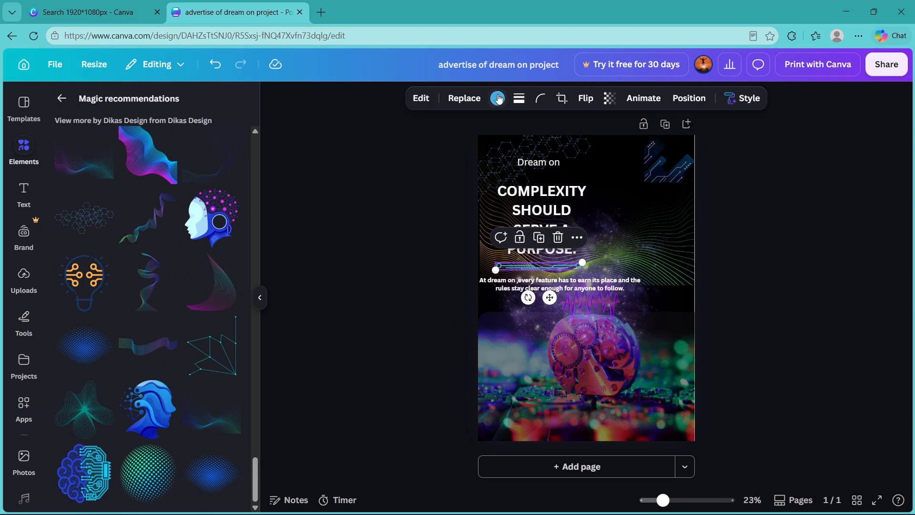
left_click(498, 95)
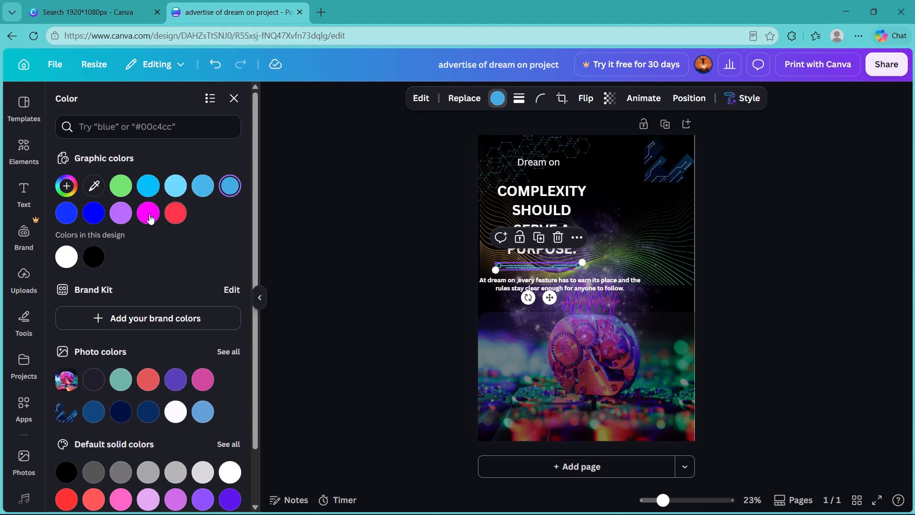
left_click(146, 214)
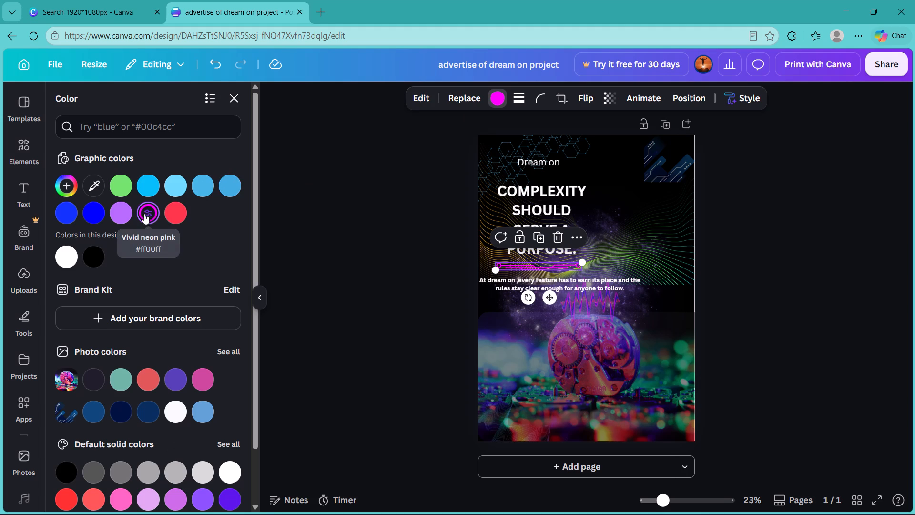
Try to shift the tech line's neon pink to a lighter, less saturated custom shade.
left_click(64, 183)
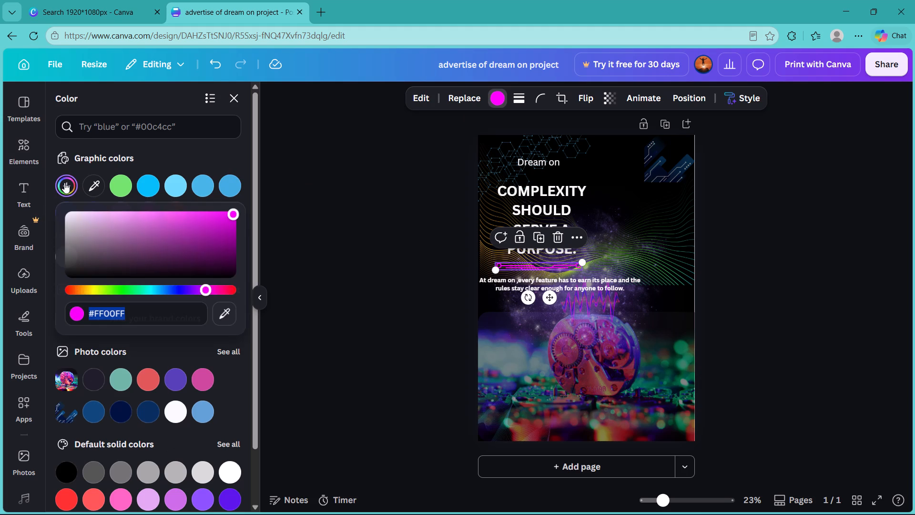
left_click_drag(234, 210, 198, 219)
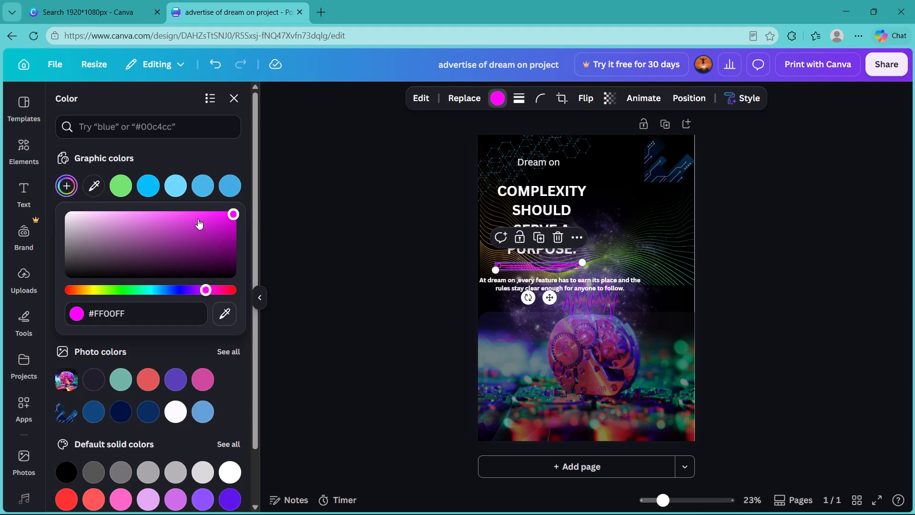
left_click_drag(198, 219, 186, 216)
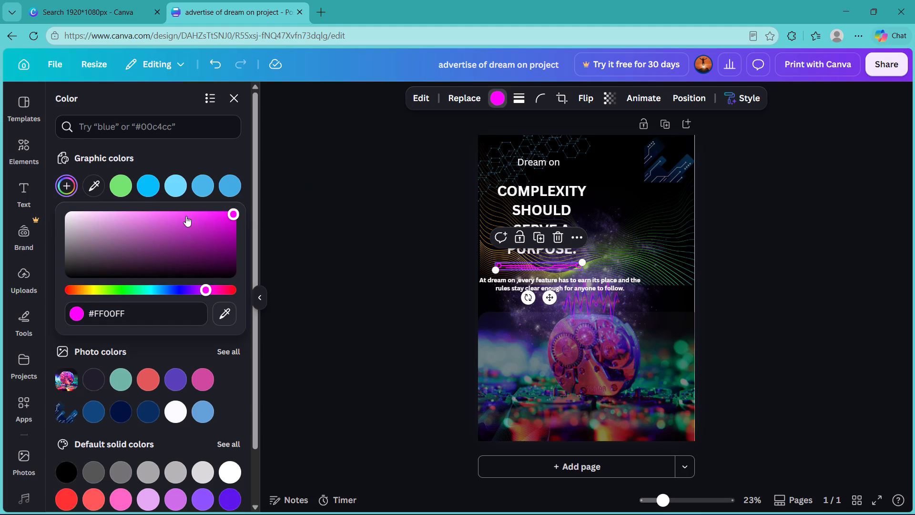
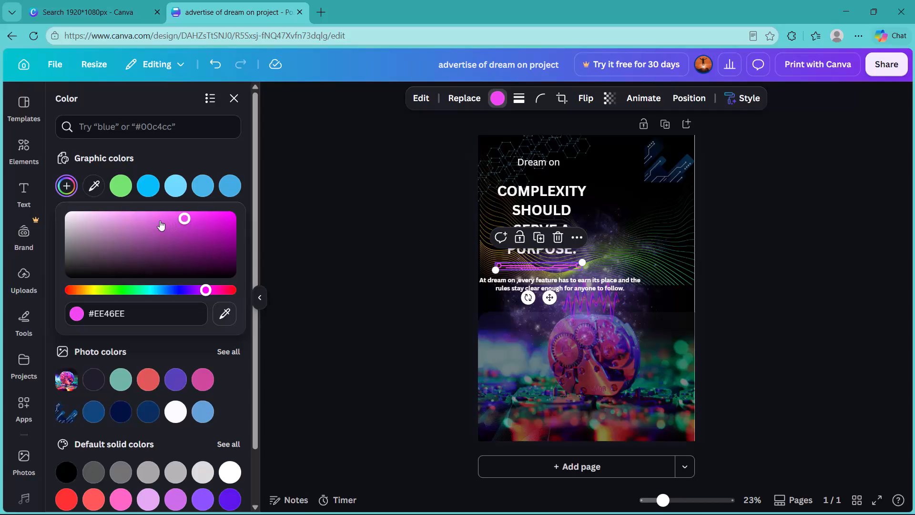
Recolour the tech line under the heading to the muted mauve #A98BA9 and deselect it.
left_click(159, 220)
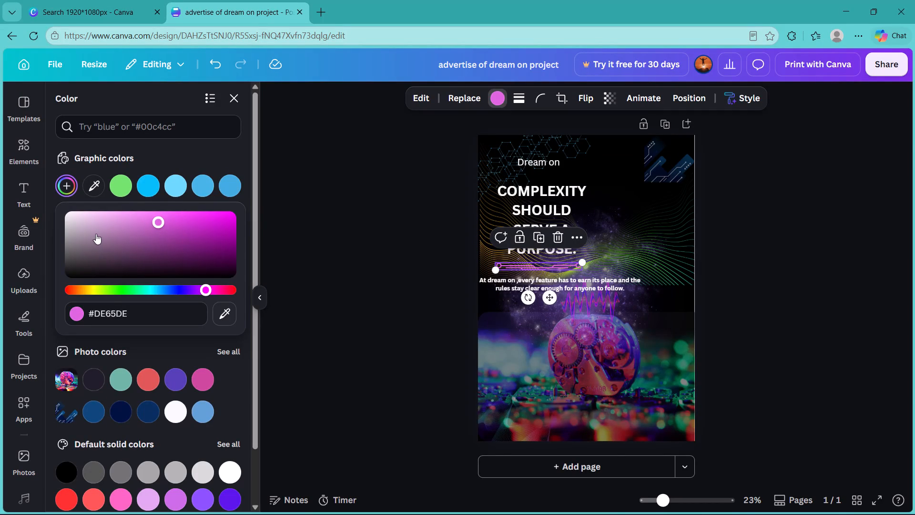
left_click(96, 234)
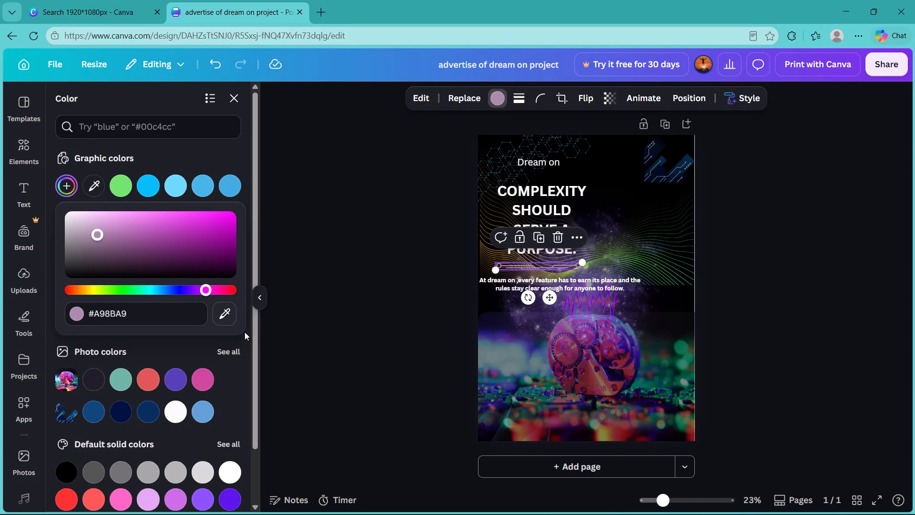
left_click(280, 364)
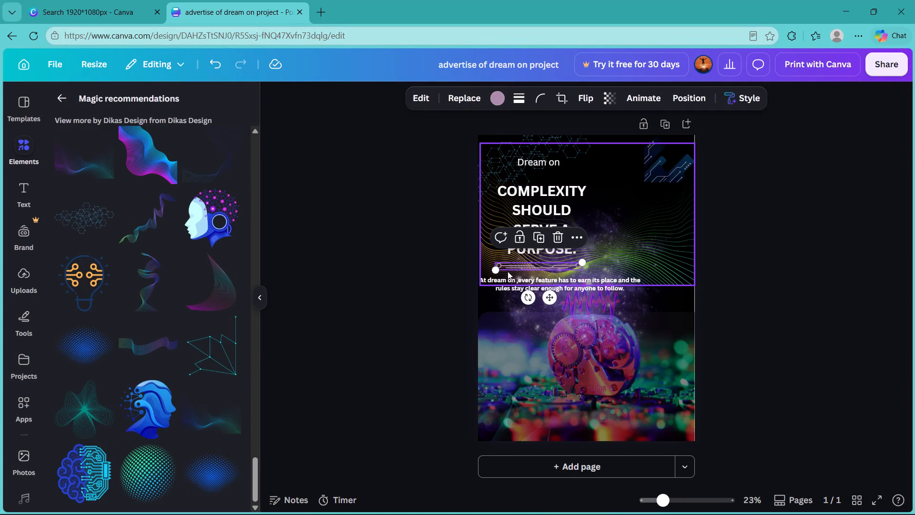
double_click(389, 317)
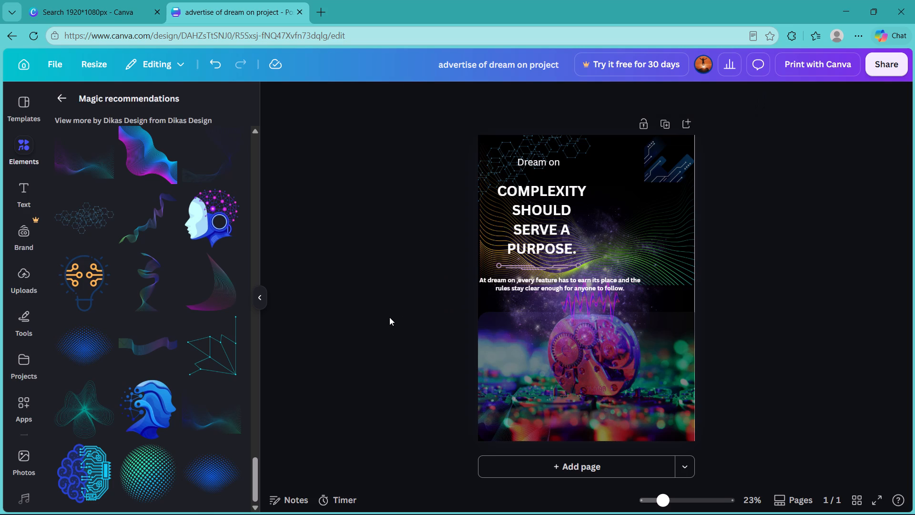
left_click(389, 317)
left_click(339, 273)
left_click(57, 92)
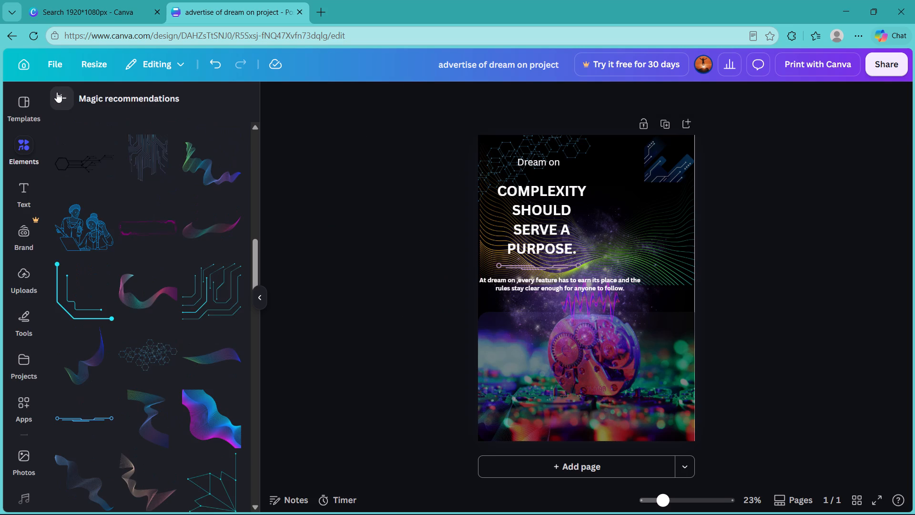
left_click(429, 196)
Download the finished poster as a high-quality PNG at 1,587 × 2,245 px.
left_click(896, 62)
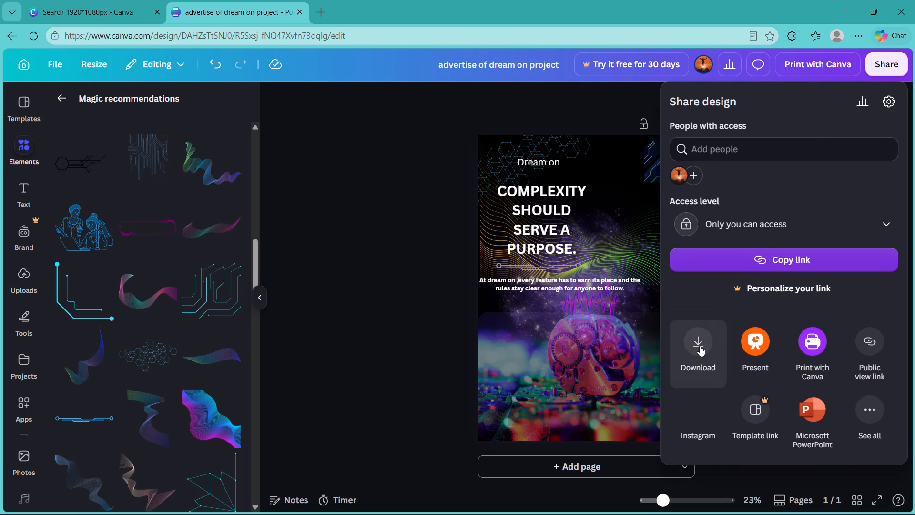
left_click(700, 346)
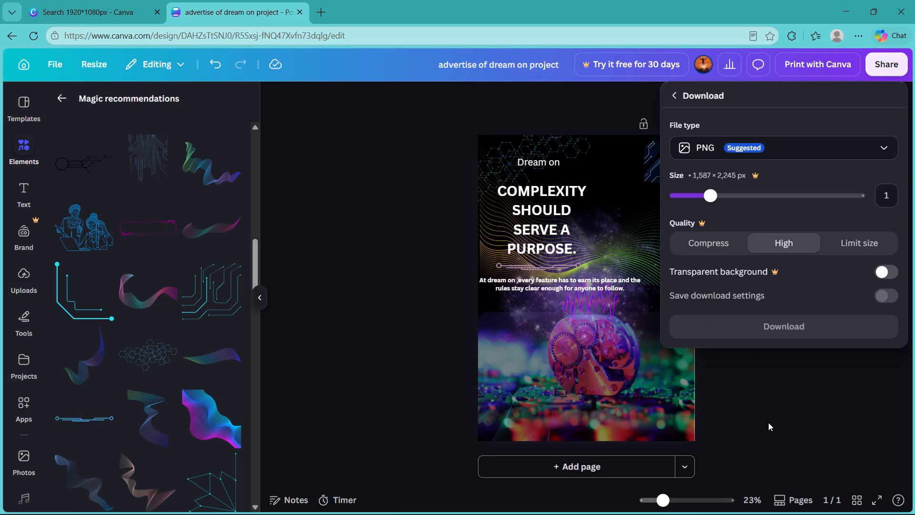
left_click(745, 327)
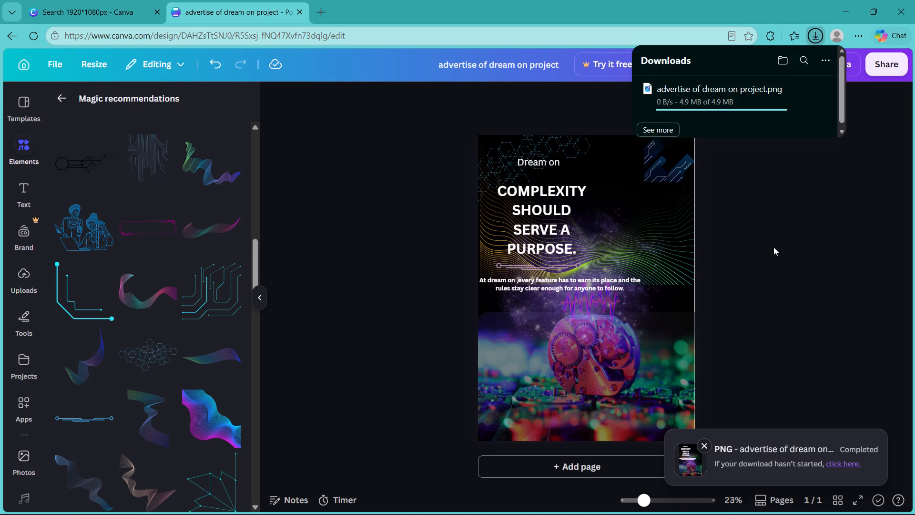
left_click(805, 195)
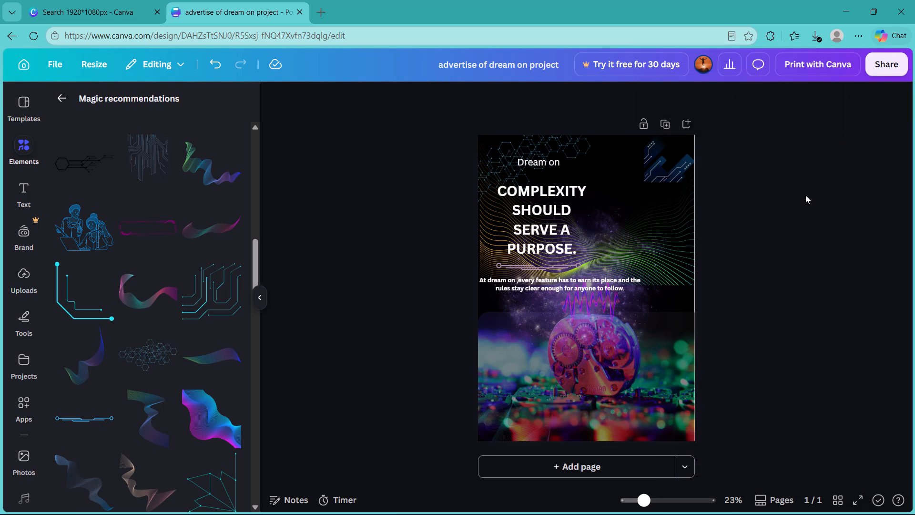
left_click(317, 255)
Close the browser tab holding the "advertise of dream on project" design.
left_click(300, 11)
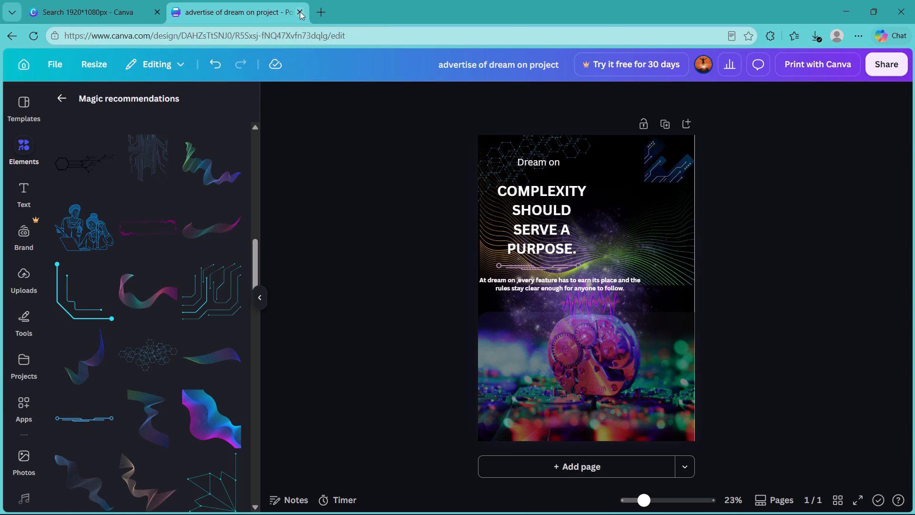